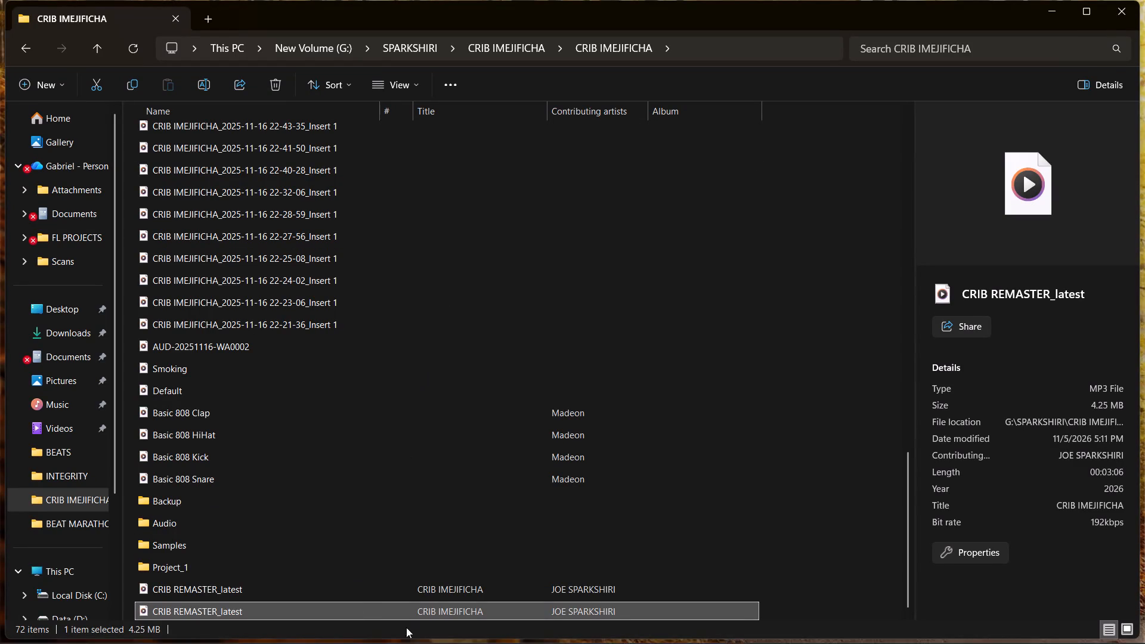
Go back up to the SPARKSHIRI folder and open its 2 (TWO) FACE subfolder.
{"action": "left_click", "coordinate": [513, 44]}
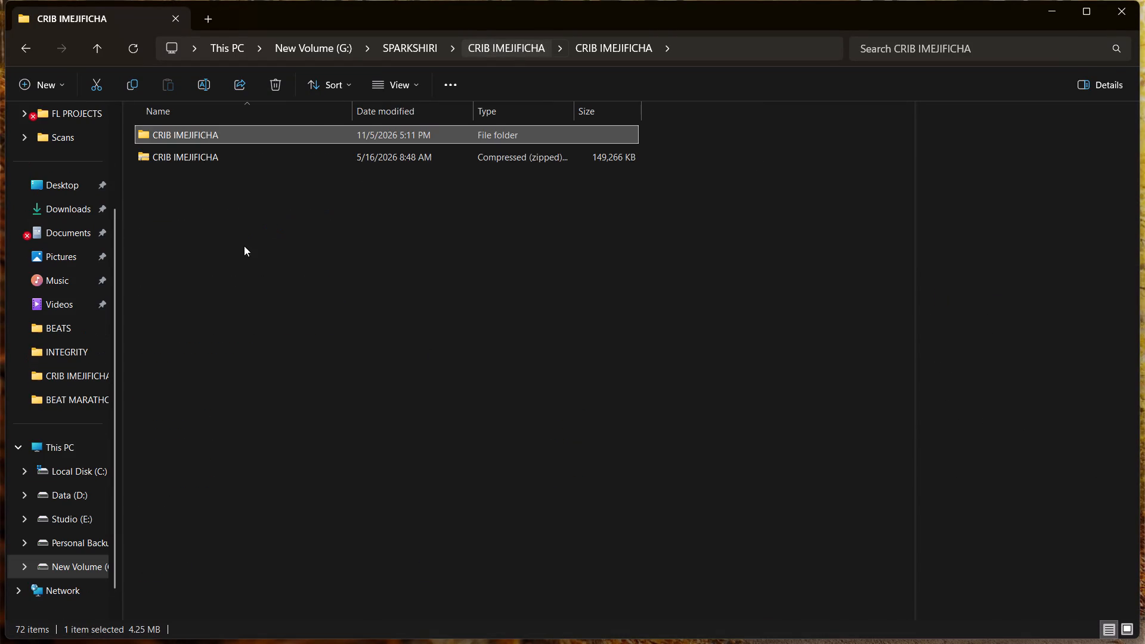
{"action": "left_click", "coordinate": [428, 49]}
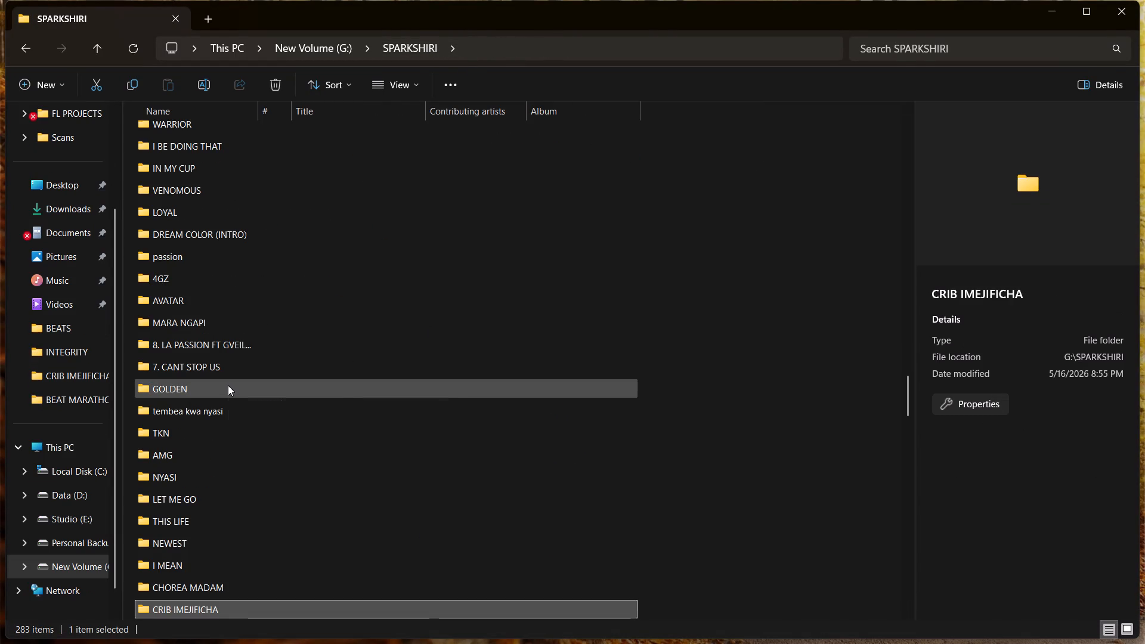
{"action": "scroll", "coordinate": [227, 383], "scroll_direction": "up", "scroll_amount": 5}
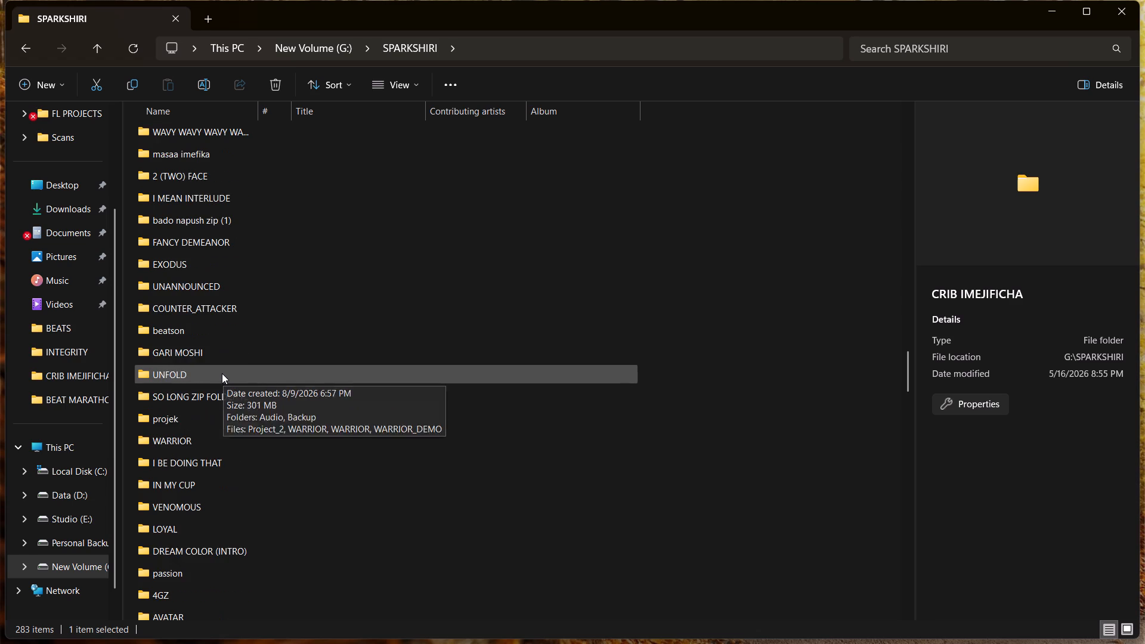
{"action": "double_click", "coordinate": [235, 172]}
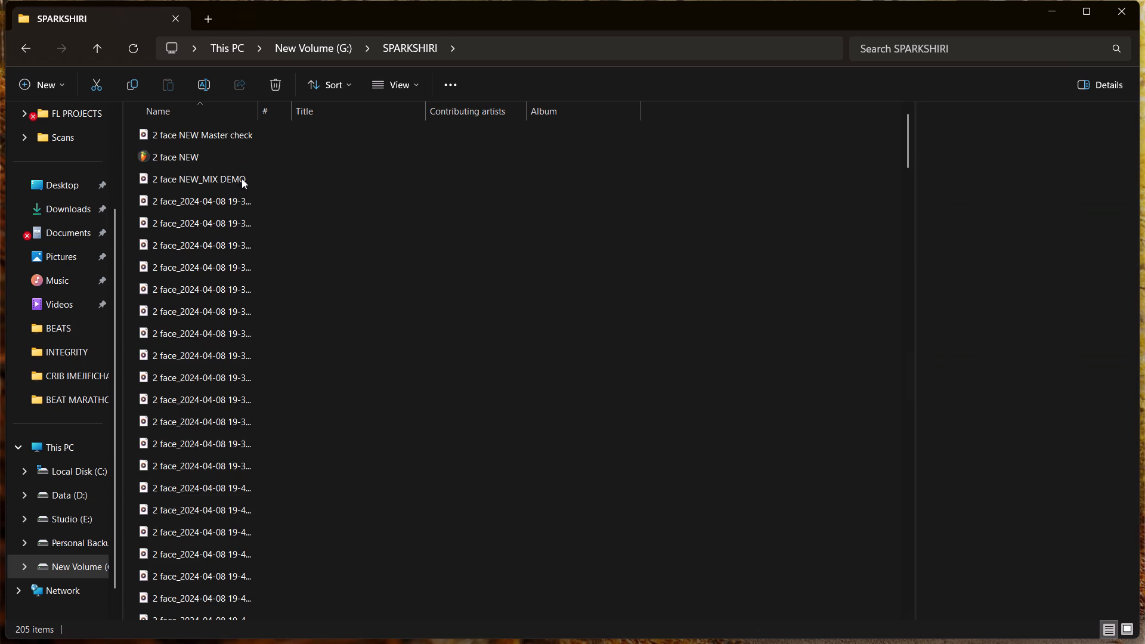
Open the "2 face NEW" FL Studio project file from the 2 (TWO) FACE folder.
{"action": "double_click", "coordinate": [231, 159]}
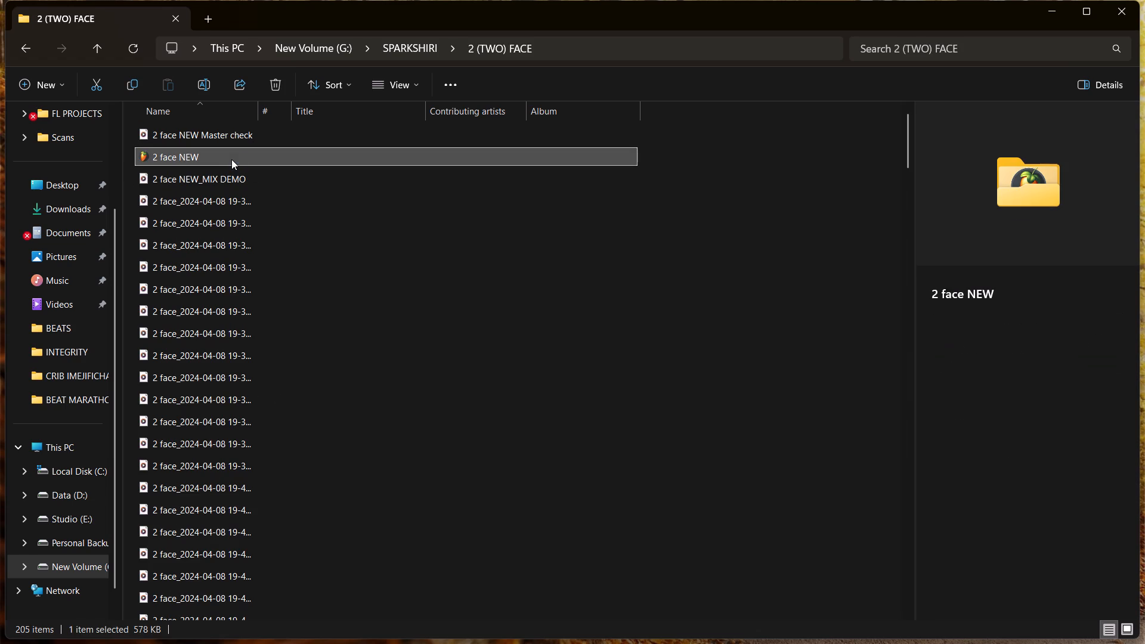
{"action": "scroll", "coordinate": [435, 624], "scroll_direction": "down", "scroll_amount": 4}
{"action": "scroll", "coordinate": [455, 558], "scroll_direction": "down", "scroll_amount": 3}
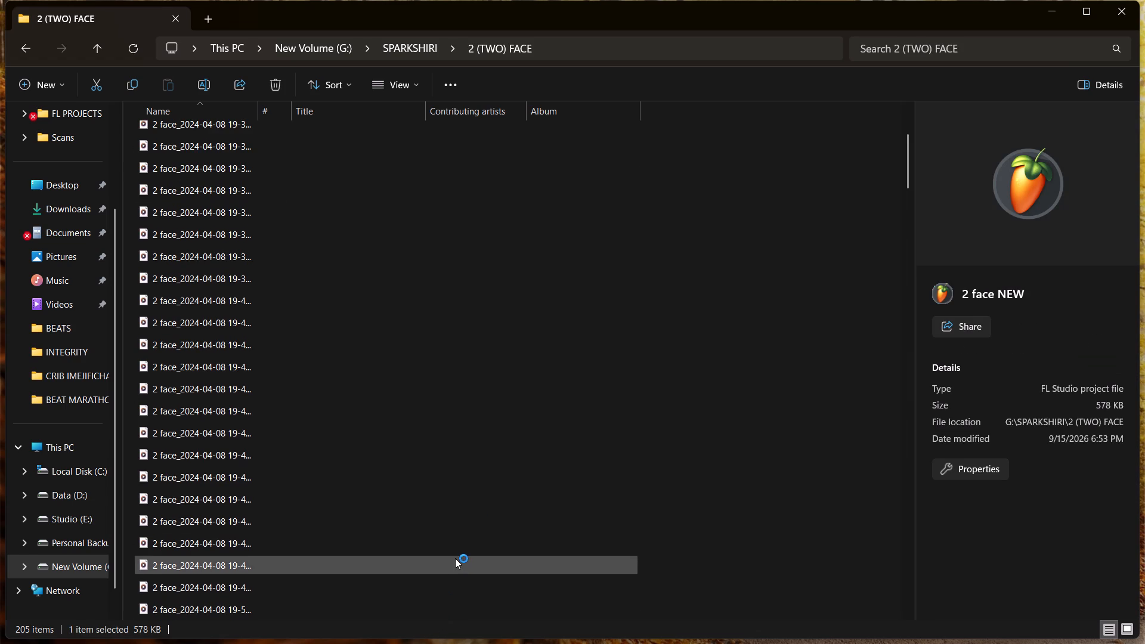
Save the changes to the CRIB REMASTER_2.flp project before the 2 face NEW project loads.
{"action": "scroll", "coordinate": [456, 558], "scroll_direction": "up", "scroll_amount": 2}
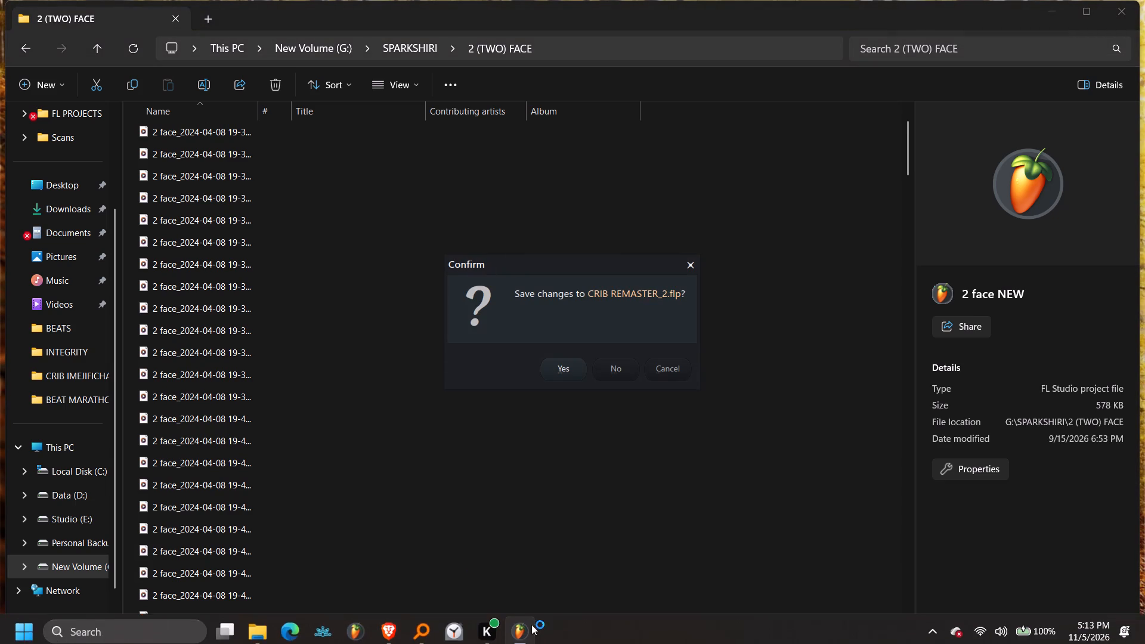
{"action": "left_click", "coordinate": [569, 364]}
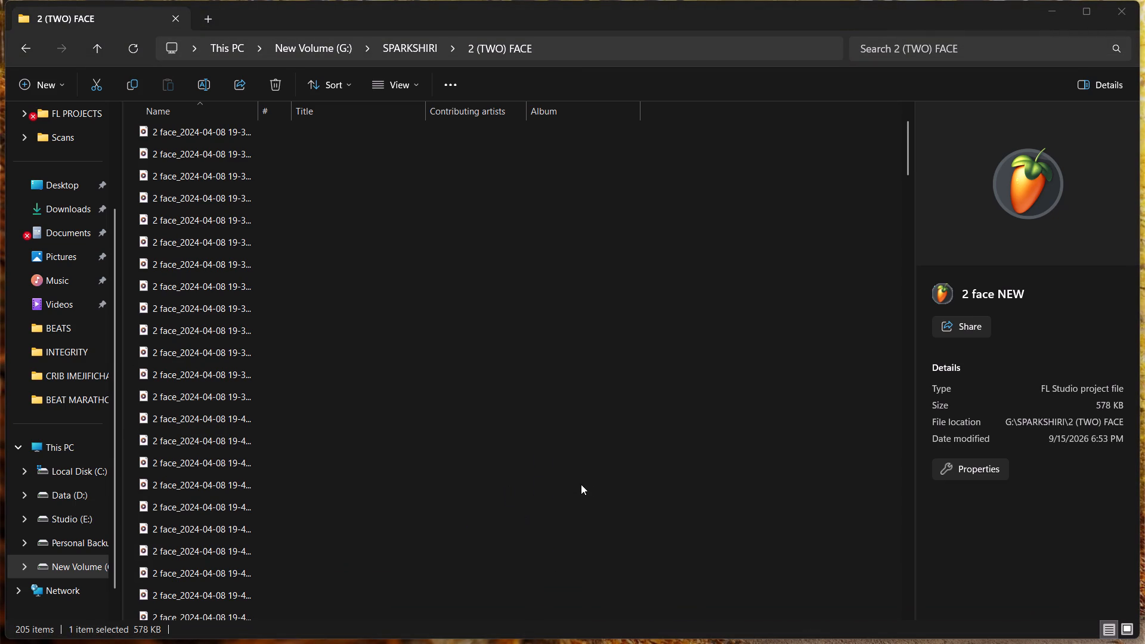
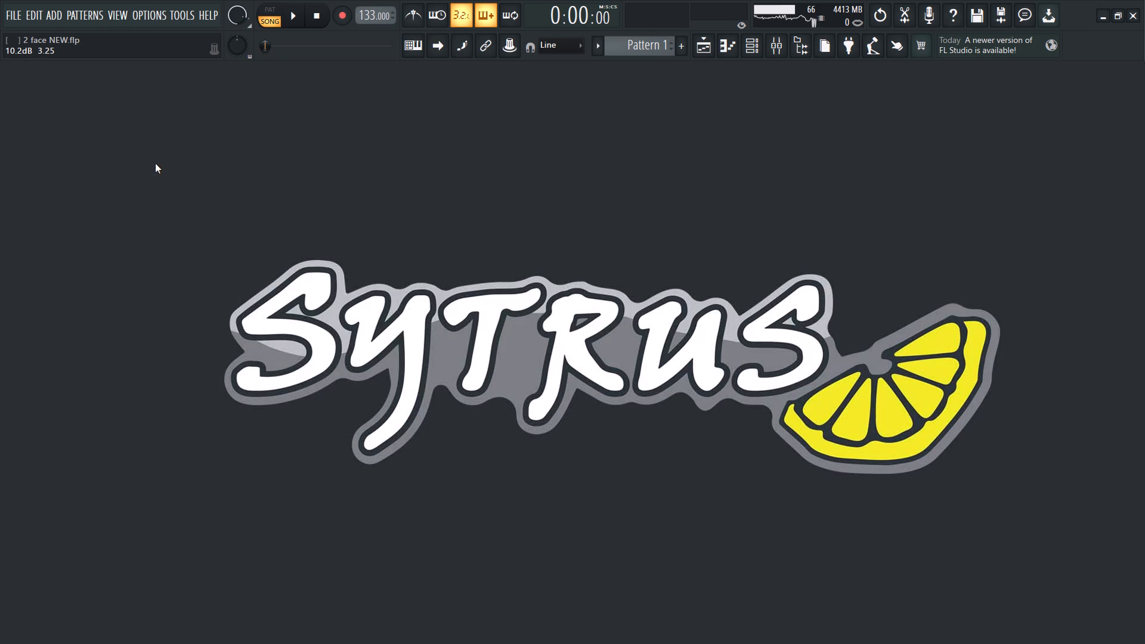
Close all plugin windows in the newly opened 2 face NEW project.
{"action": "left_click", "coordinate": [115, 10]}
{"action": "left_click", "coordinate": [196, 255]}
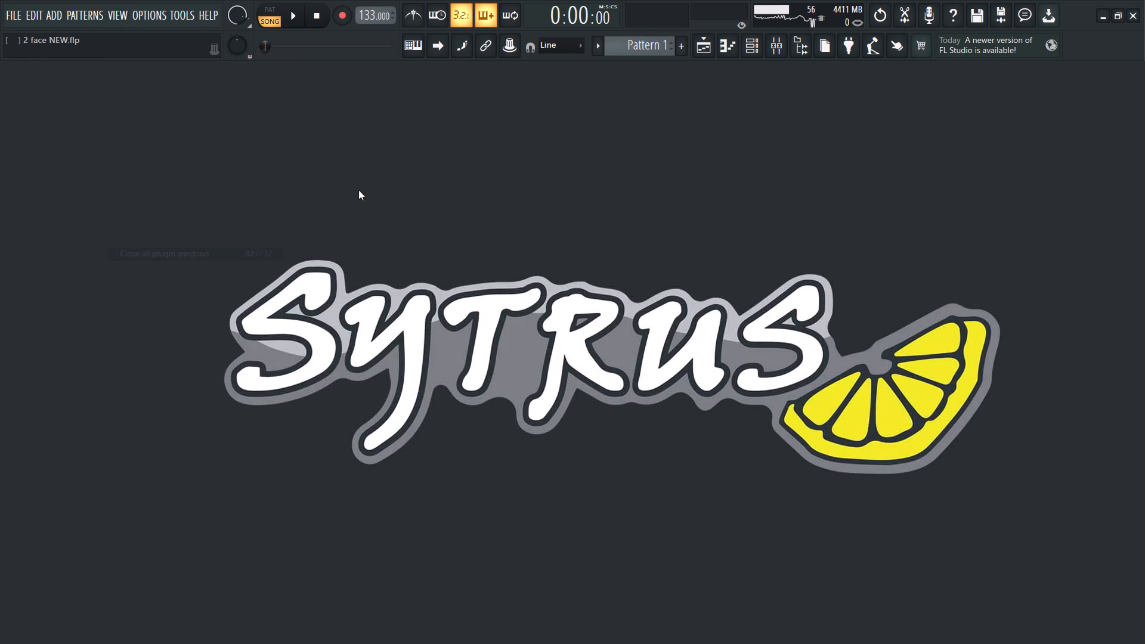
Open the Playlist and play the song from the start, with a wider span of the arrangement in view.
{"action": "left_click", "coordinate": [700, 48]}
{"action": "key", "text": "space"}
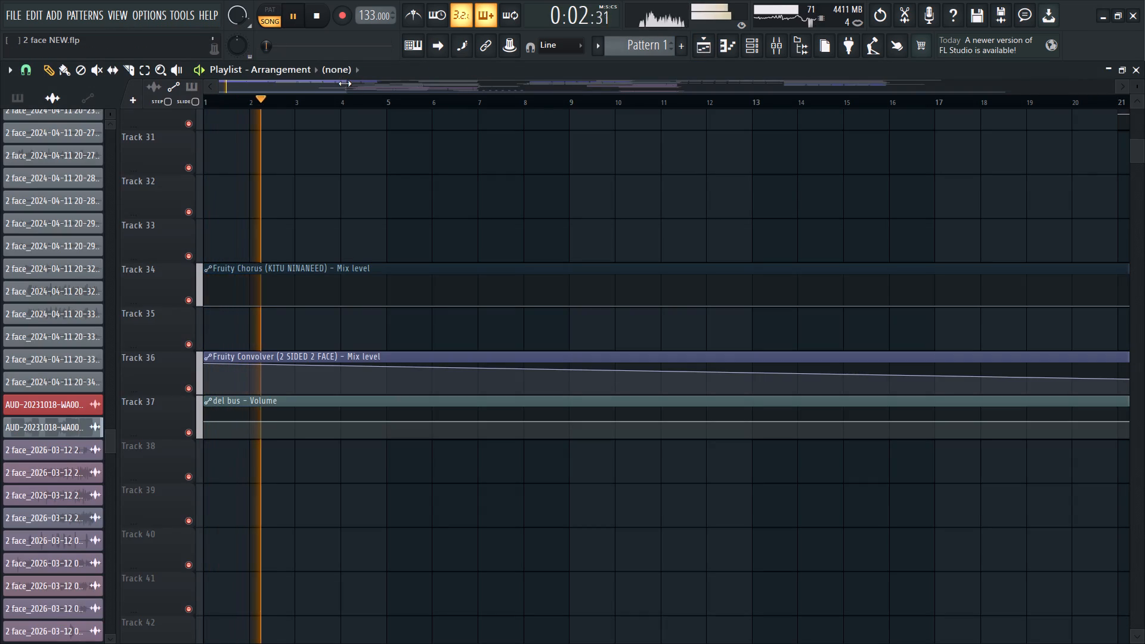
{"action": "left_click_drag", "start_coordinate": [345, 83], "coordinate": [494, 107]}
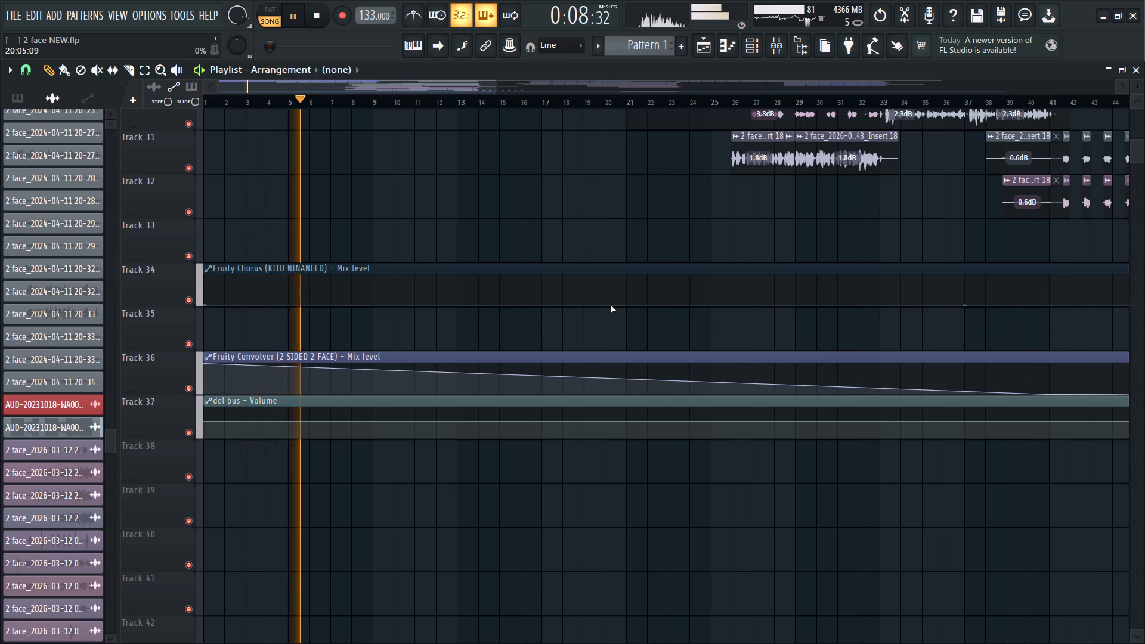
Look over the playlist's clips and automation from the lower tracks up to the HOOK tracks while the song plays.
{"action": "scroll", "coordinate": [611, 302], "scroll_direction": "up", "scroll_amount": 9}
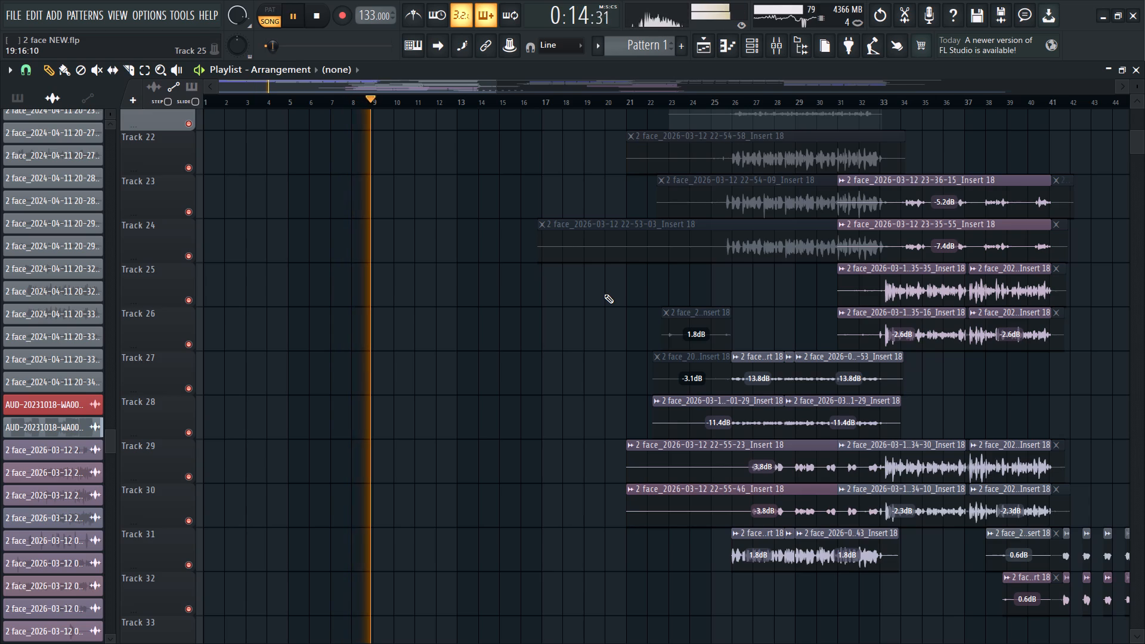
{"action": "scroll", "coordinate": [604, 294], "scroll_direction": "up", "scroll_amount": 17}
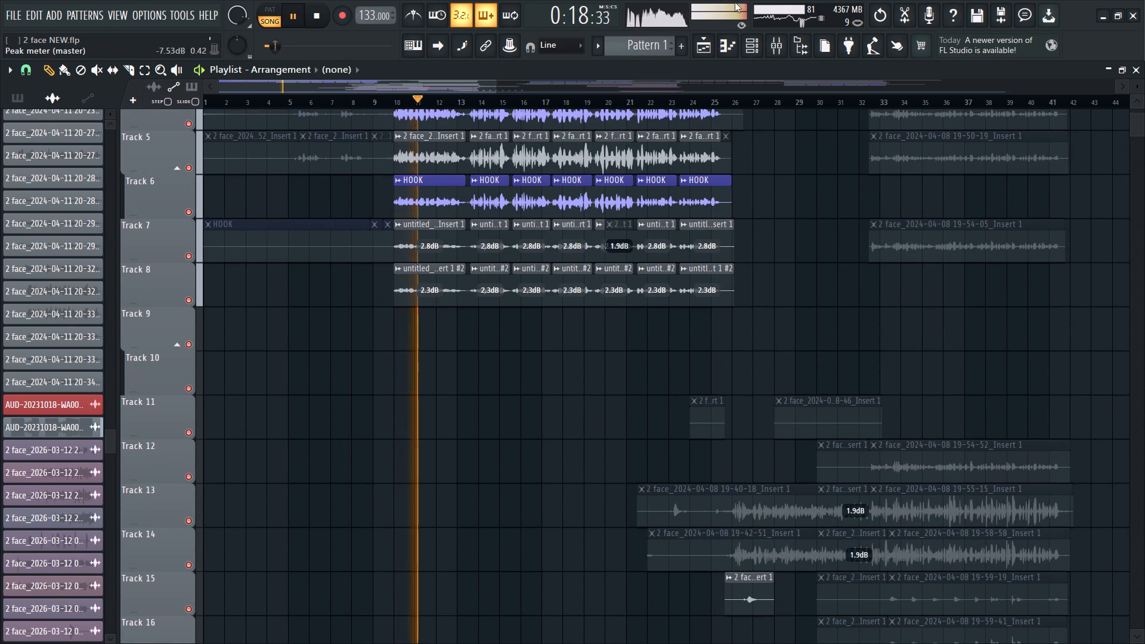
In the mixer, select the first REVERB BUS track (13) and nudge its volume to about -21.8 dB.
{"action": "left_click", "coordinate": [773, 48]}
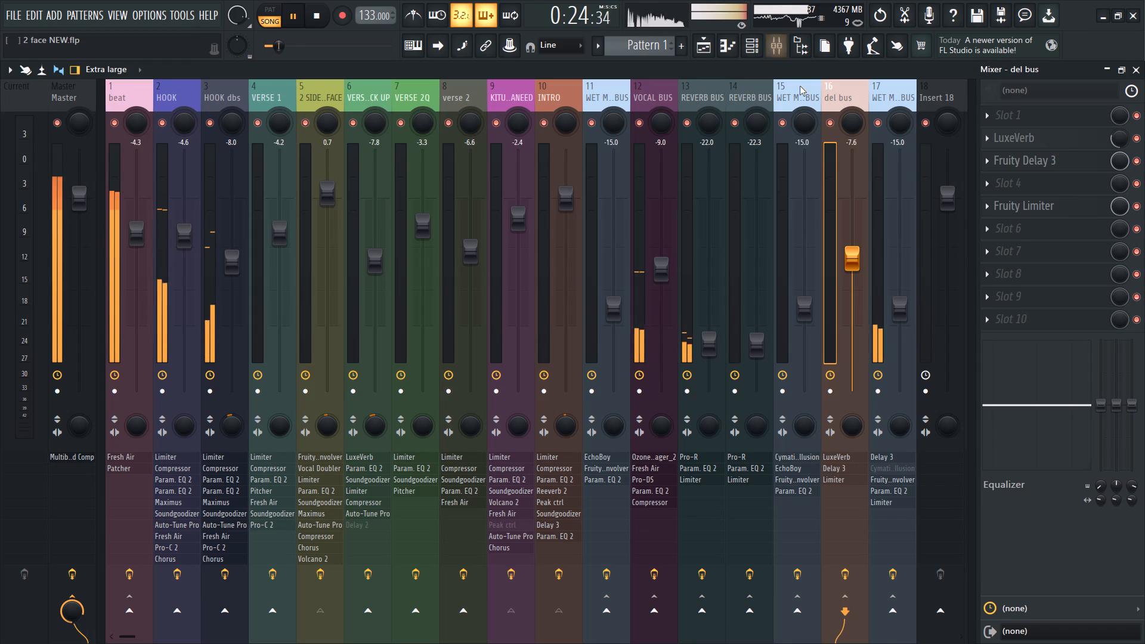
{"action": "left_click", "coordinate": [716, 162]}
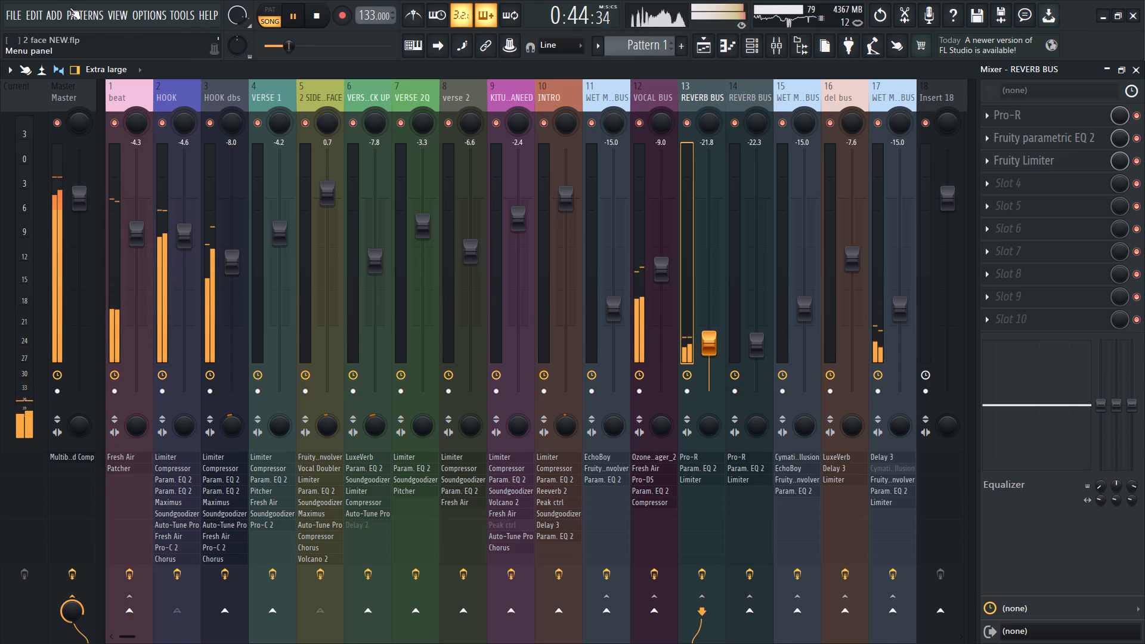
Close all plugin windows.
{"action": "left_click", "coordinate": [114, 18]}
{"action": "left_click", "coordinate": [205, 257]}
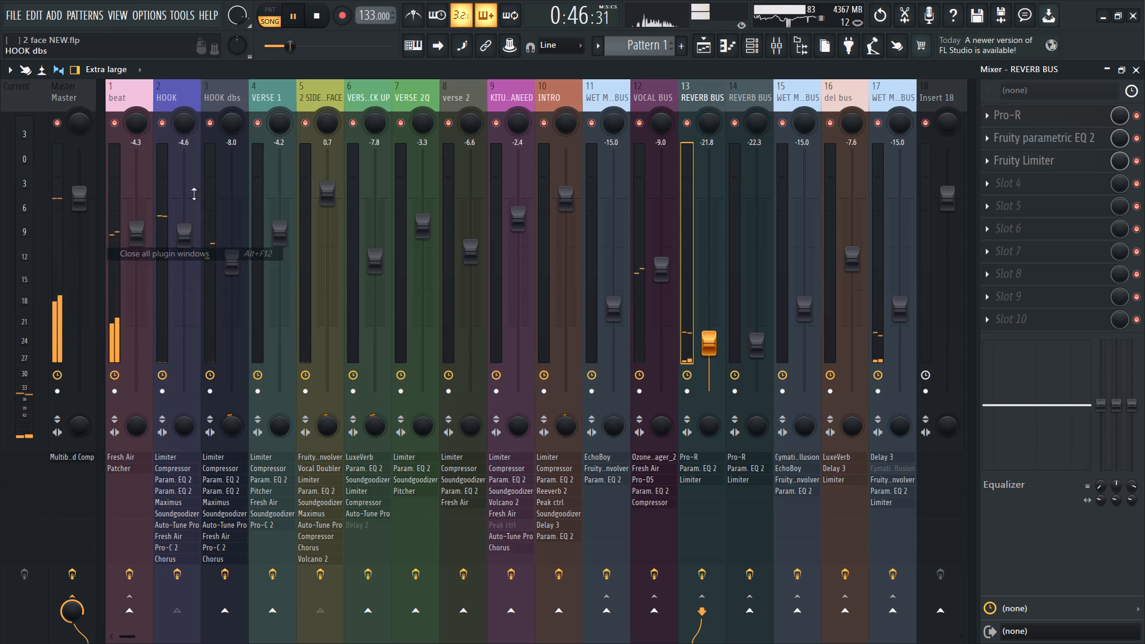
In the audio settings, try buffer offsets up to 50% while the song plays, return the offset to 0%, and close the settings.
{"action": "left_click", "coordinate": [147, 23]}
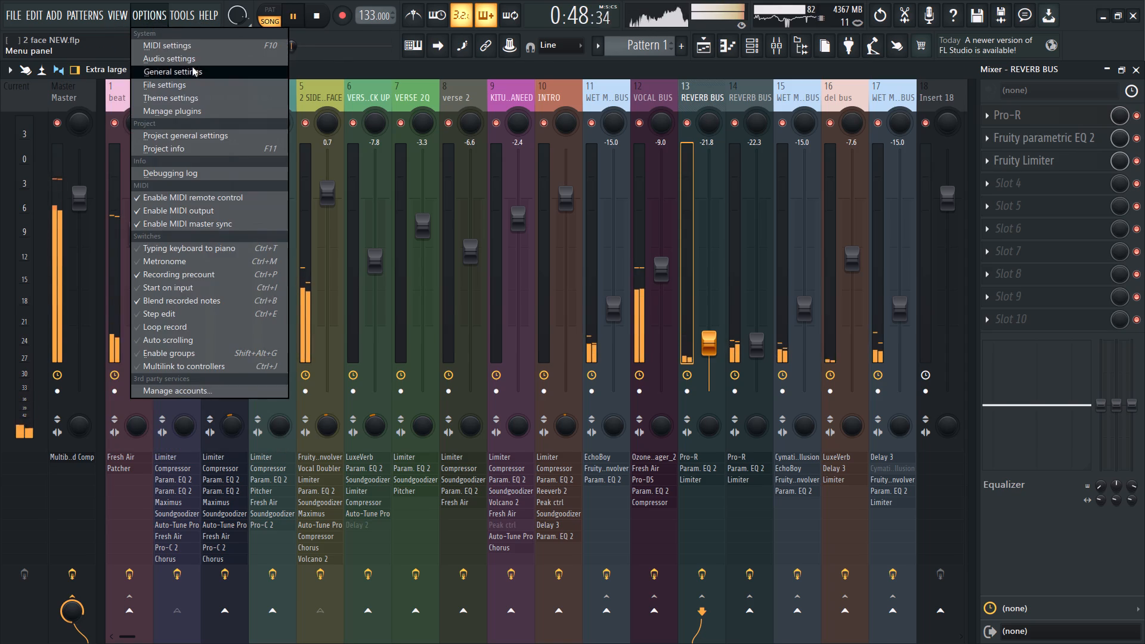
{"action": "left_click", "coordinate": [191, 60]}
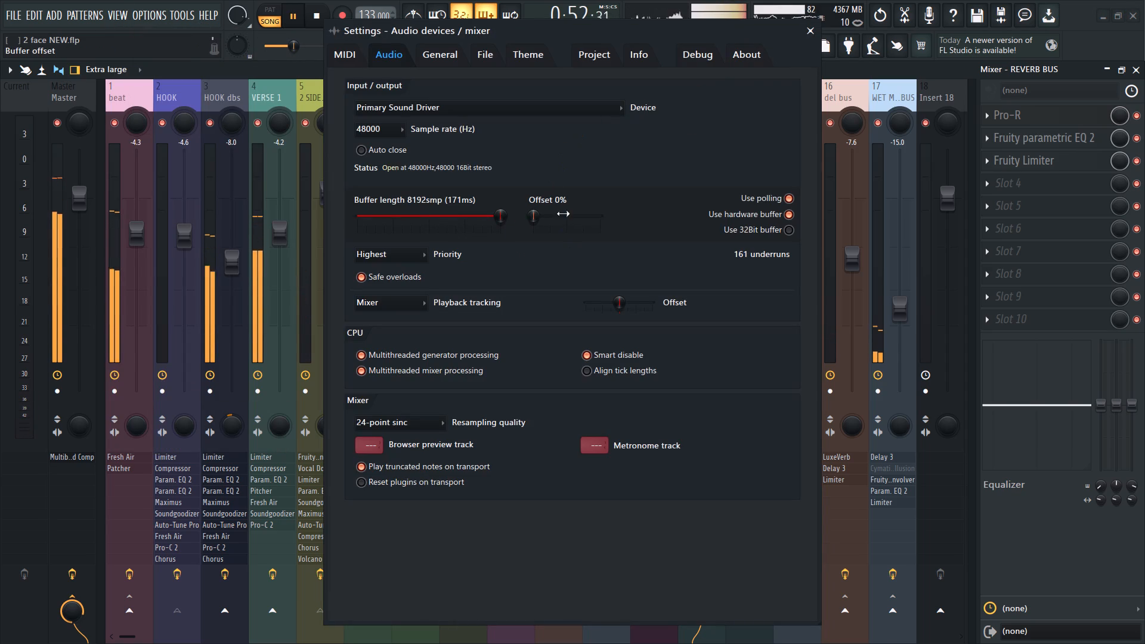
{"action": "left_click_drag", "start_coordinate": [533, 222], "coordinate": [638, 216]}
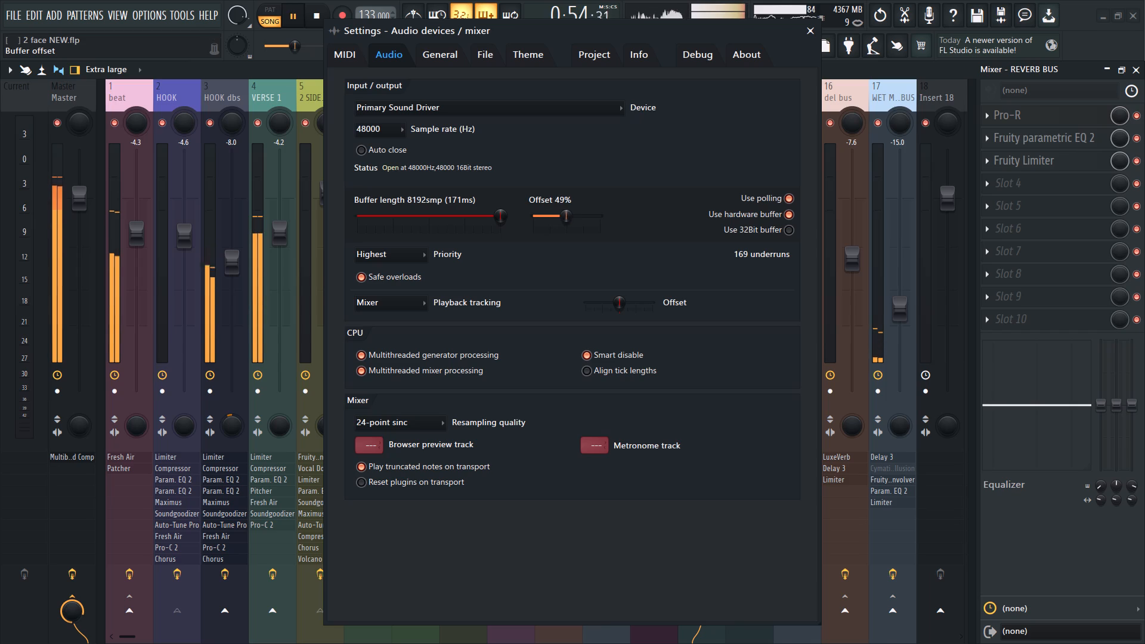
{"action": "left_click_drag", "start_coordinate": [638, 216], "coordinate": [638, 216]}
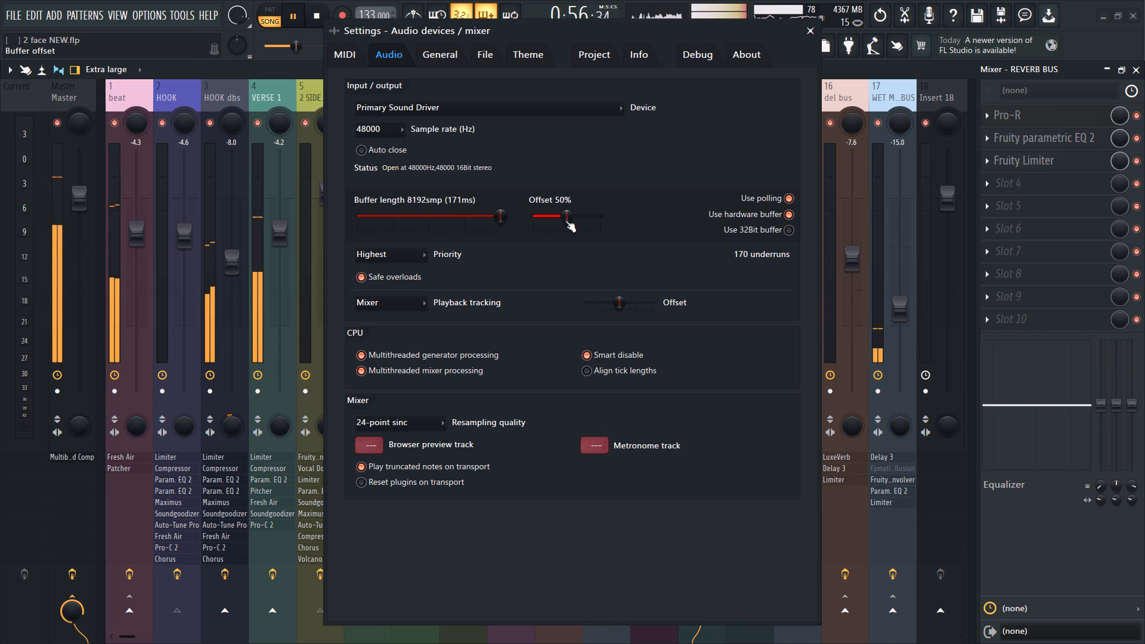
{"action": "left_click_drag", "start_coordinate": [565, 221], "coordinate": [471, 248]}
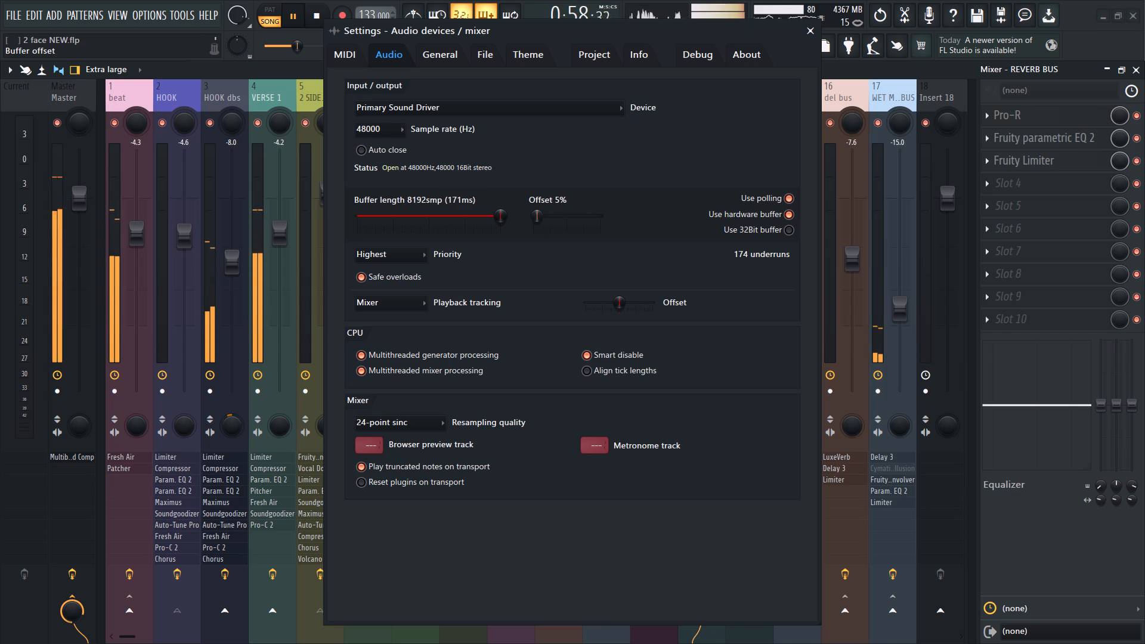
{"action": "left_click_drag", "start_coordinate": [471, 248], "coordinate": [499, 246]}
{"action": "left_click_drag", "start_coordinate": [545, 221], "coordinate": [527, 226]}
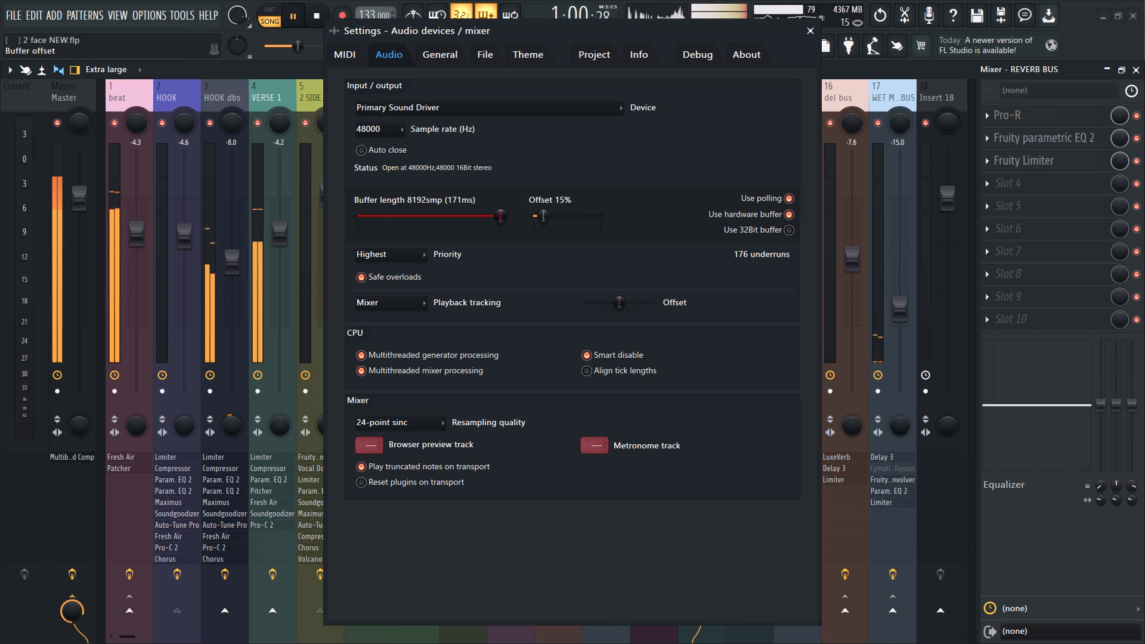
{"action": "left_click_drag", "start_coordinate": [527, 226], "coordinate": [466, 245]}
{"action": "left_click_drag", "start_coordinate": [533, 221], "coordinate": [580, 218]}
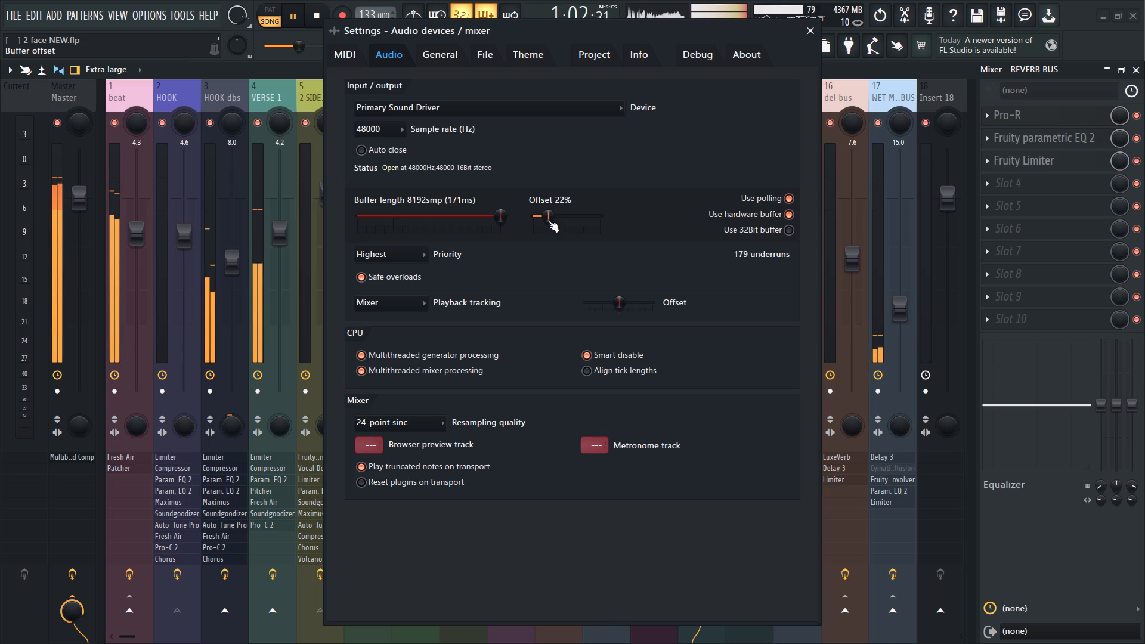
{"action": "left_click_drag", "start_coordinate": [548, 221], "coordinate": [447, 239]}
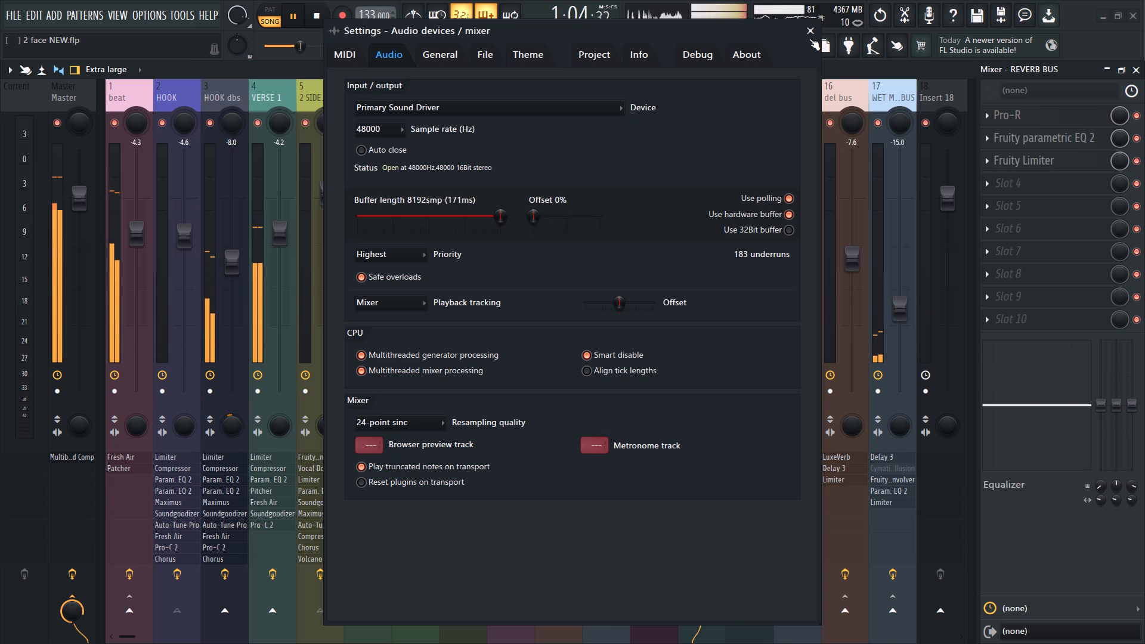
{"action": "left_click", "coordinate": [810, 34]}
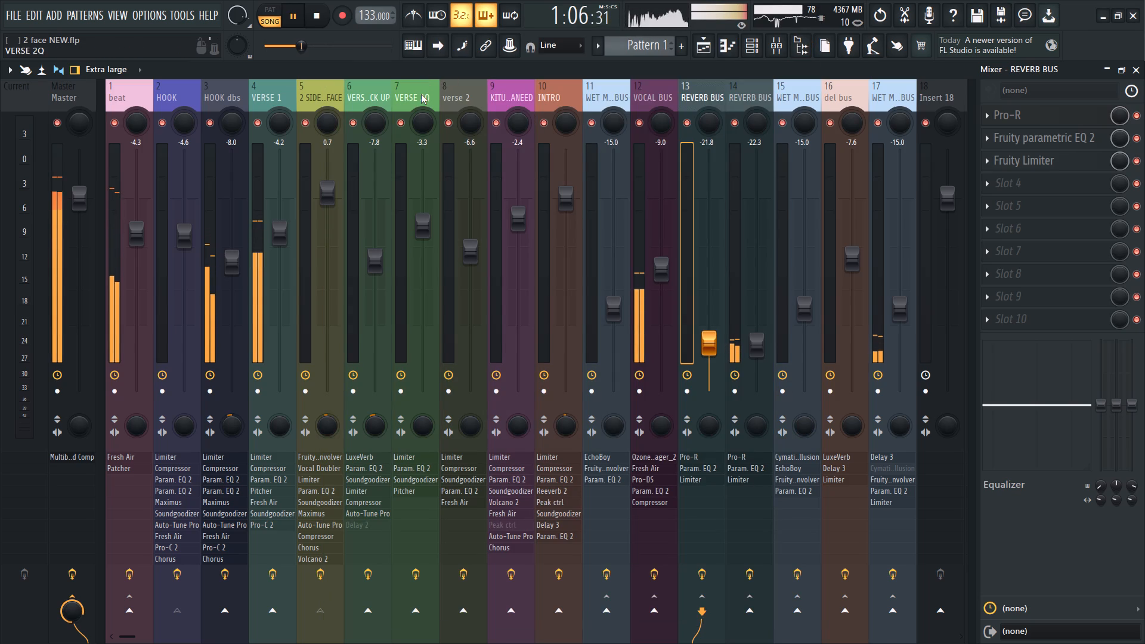
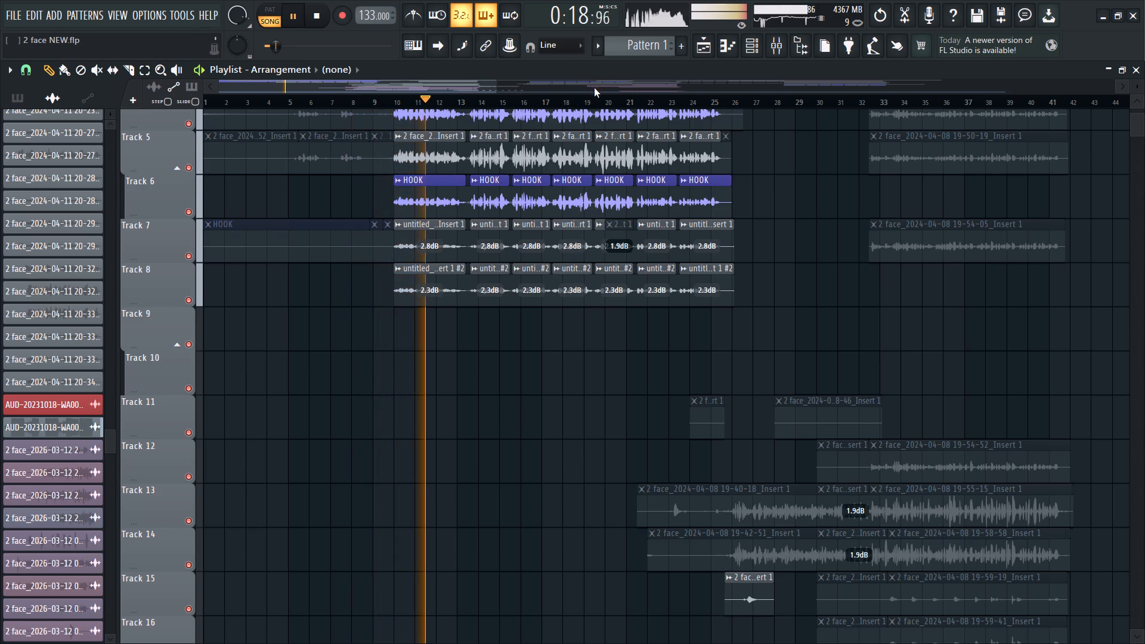
On the HOOK mixer track, nudge band 1 of the first Fruity parametric EQ 2 slightly higher in frequency.
{"action": "left_click", "coordinate": [770, 47]}
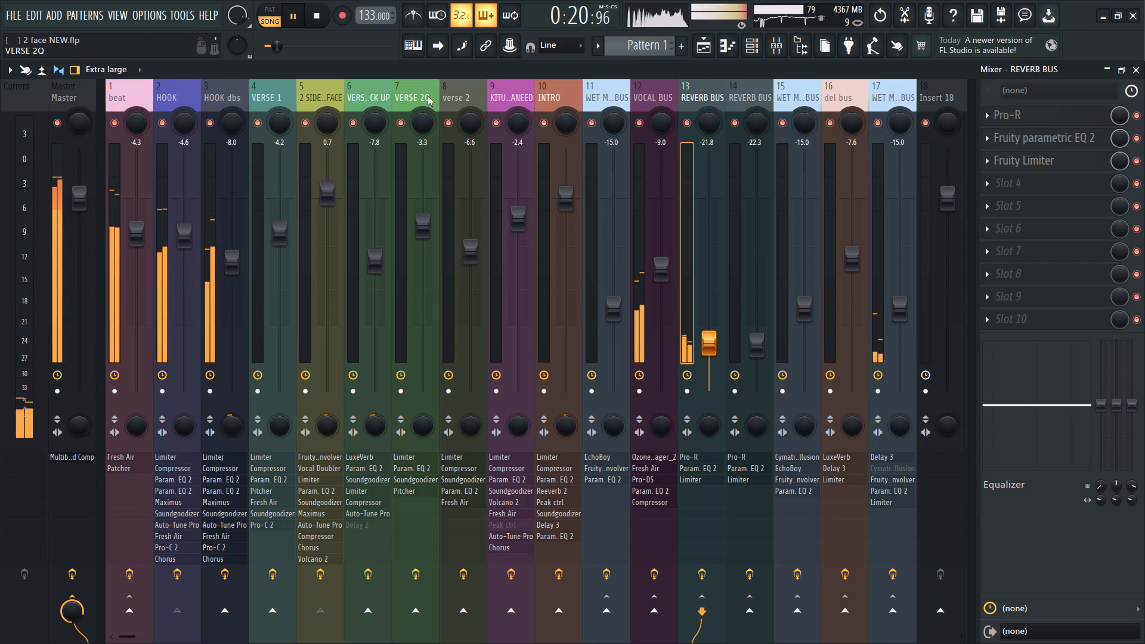
{"action": "scroll", "coordinate": [429, 90], "scroll_direction": "up", "scroll_amount": 2}
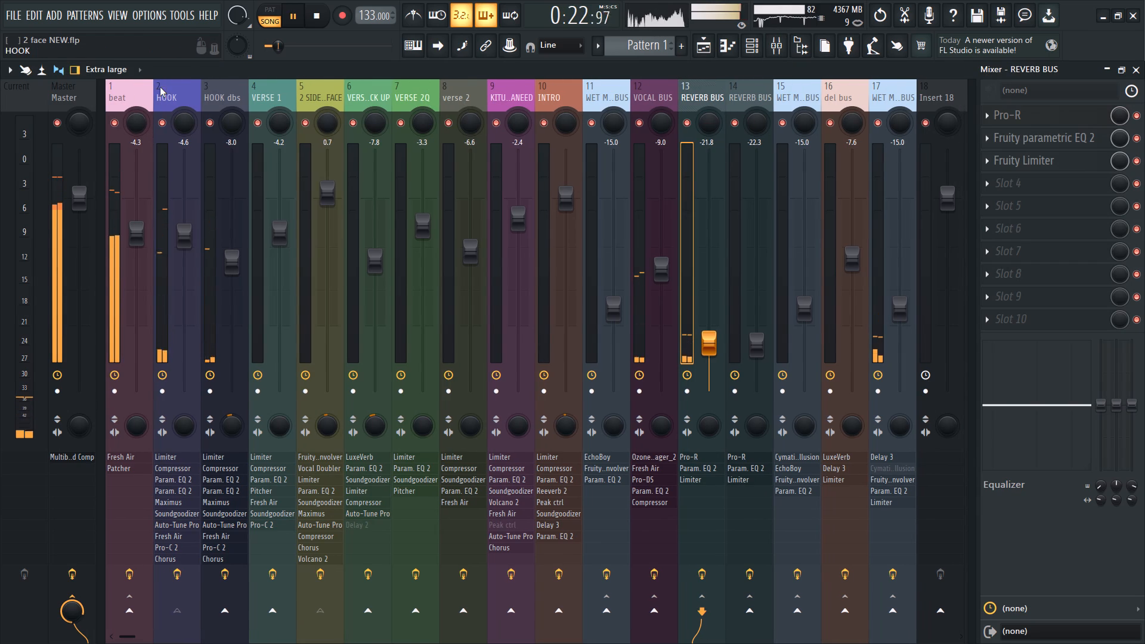
{"action": "left_click", "coordinate": [174, 98]}
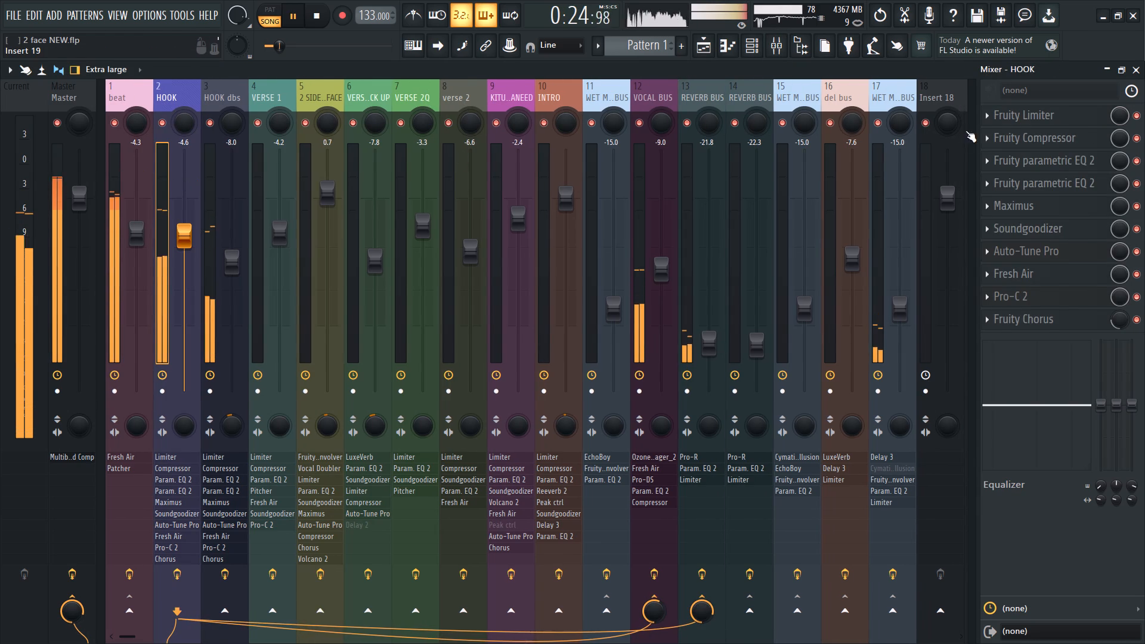
{"action": "left_click", "coordinate": [1072, 157]}
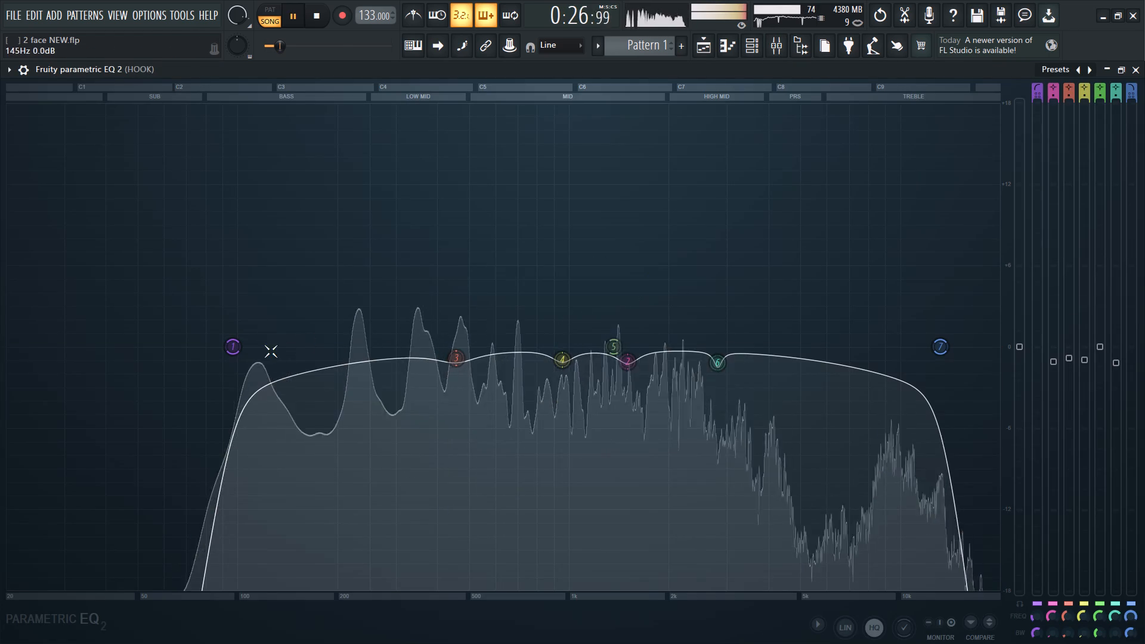
{"action": "left_click", "coordinate": [246, 355]}
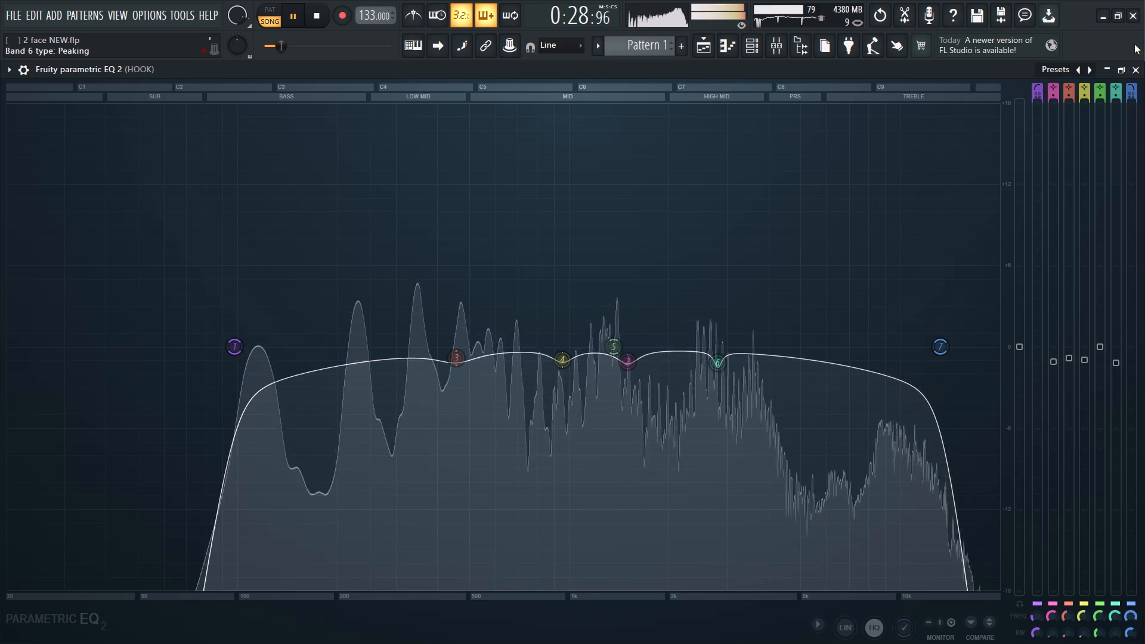
{"action": "left_click", "coordinate": [1135, 69]}
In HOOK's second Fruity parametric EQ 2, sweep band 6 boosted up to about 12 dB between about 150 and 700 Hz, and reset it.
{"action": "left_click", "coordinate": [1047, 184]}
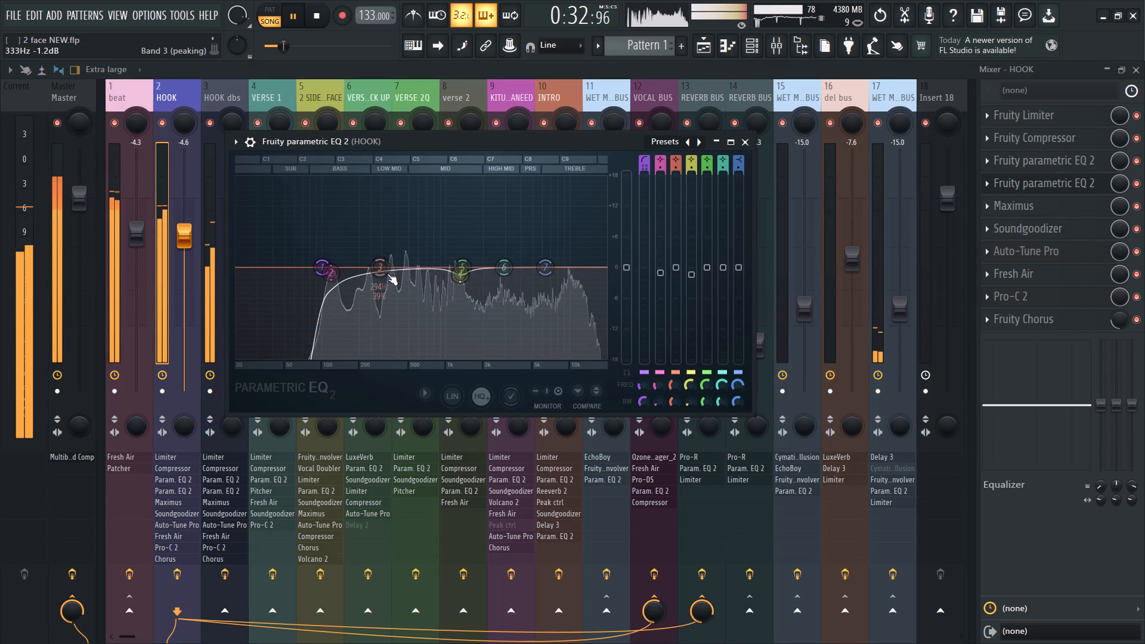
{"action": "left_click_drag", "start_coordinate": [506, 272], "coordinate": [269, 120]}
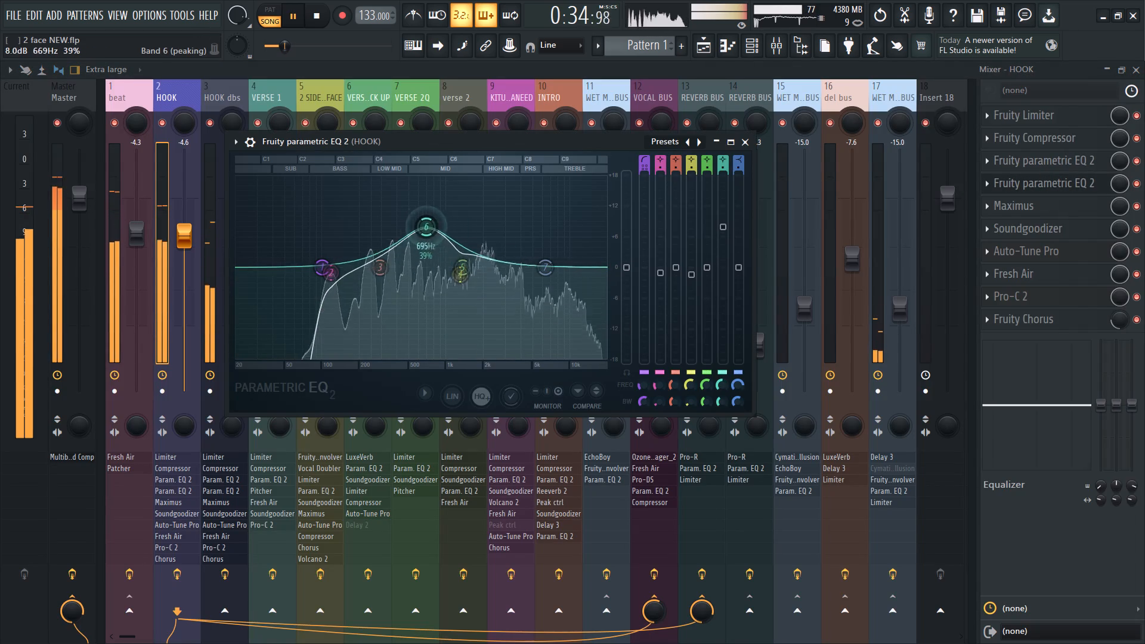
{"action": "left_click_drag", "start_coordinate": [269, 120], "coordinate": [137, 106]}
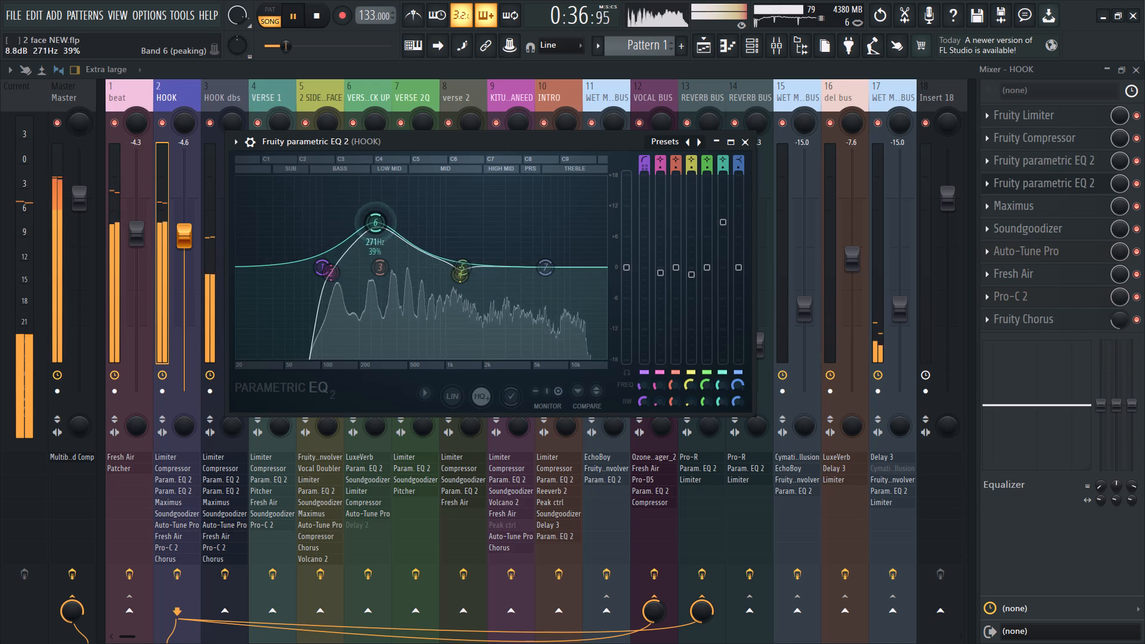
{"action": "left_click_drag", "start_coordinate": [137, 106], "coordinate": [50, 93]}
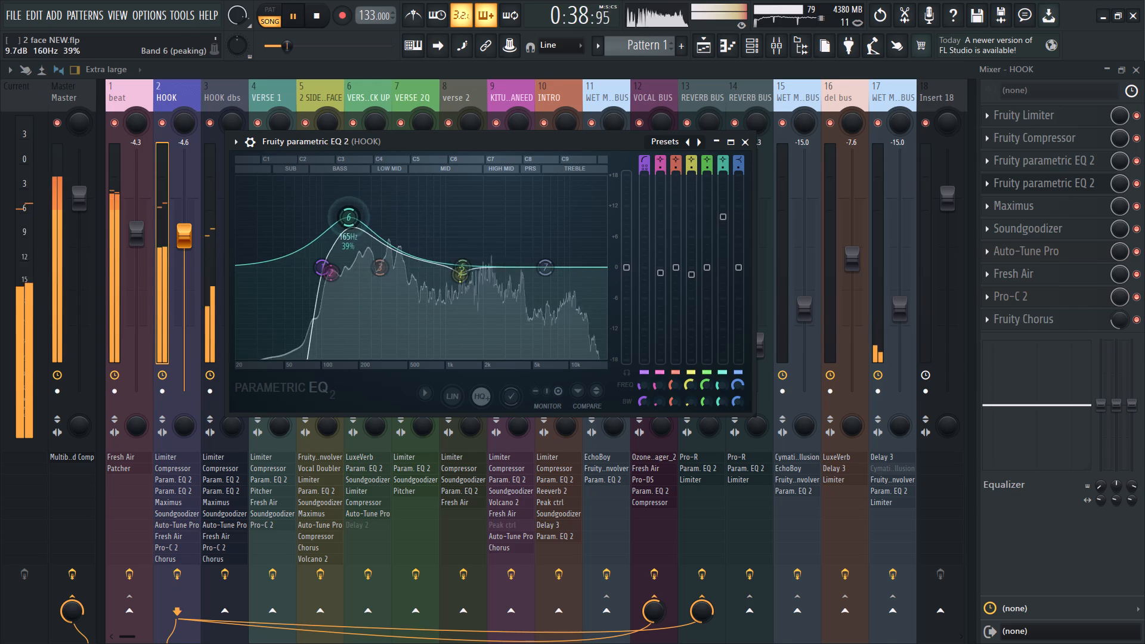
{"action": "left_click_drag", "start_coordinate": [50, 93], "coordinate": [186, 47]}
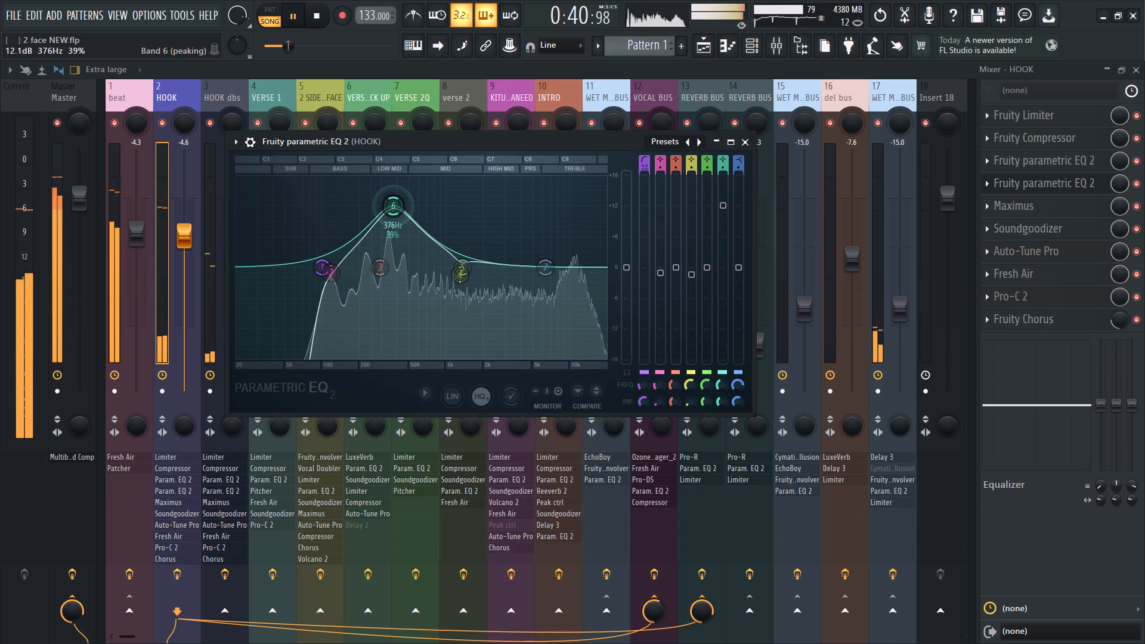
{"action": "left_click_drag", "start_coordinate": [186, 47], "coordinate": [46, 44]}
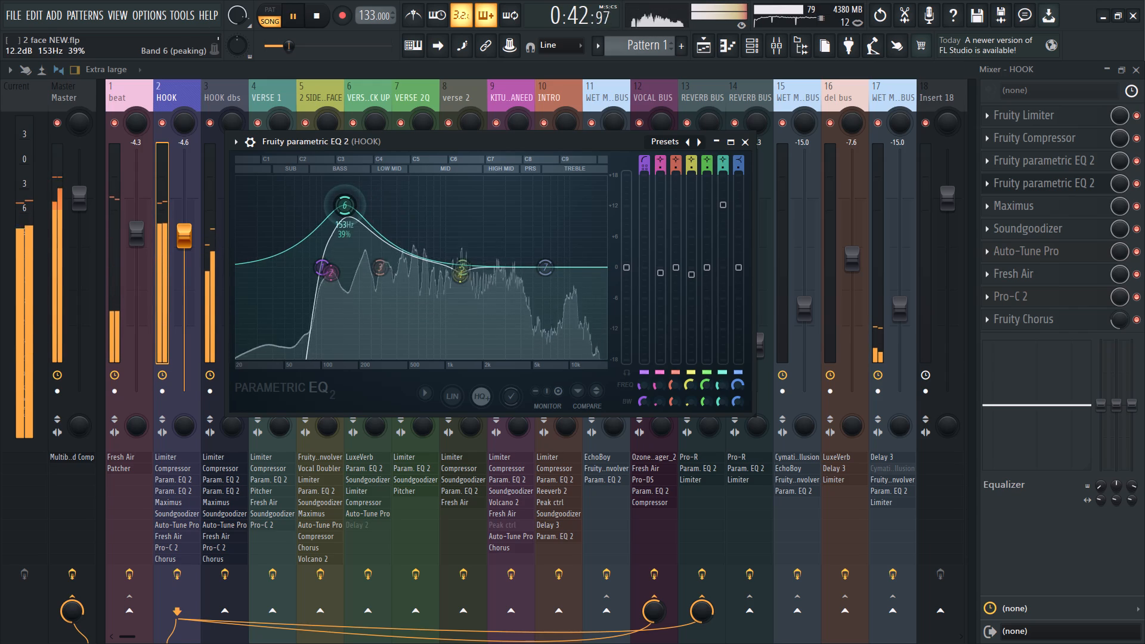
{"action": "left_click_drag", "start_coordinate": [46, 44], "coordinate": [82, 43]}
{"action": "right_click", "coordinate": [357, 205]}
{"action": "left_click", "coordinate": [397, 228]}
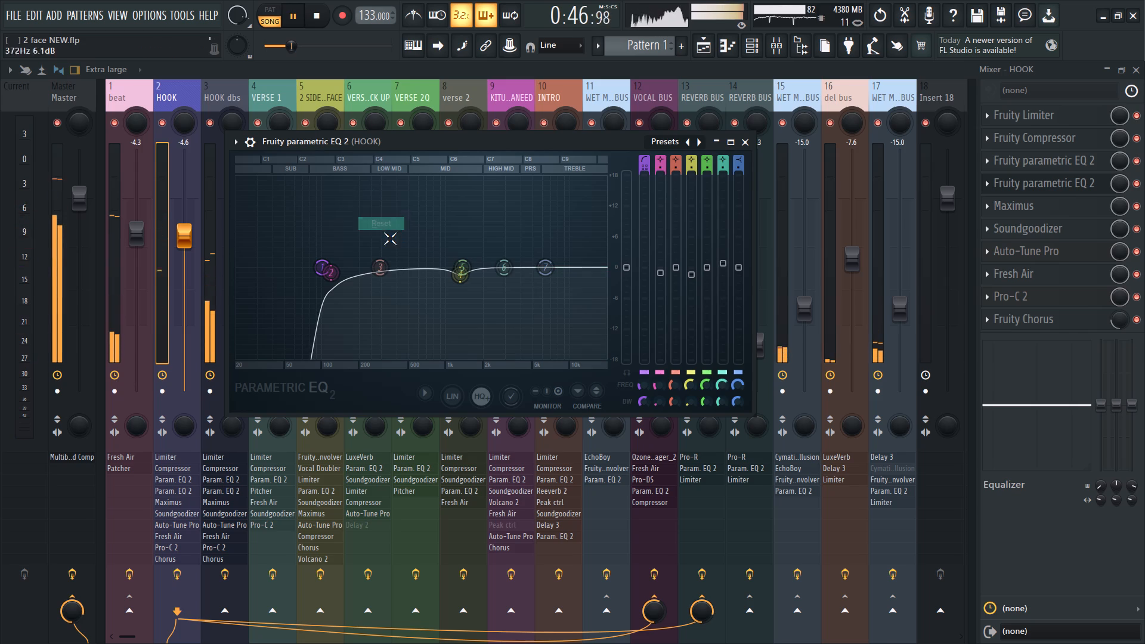
Select the HOOK dbs mixer track to show its effect chain.
{"action": "left_click", "coordinate": [219, 101]}
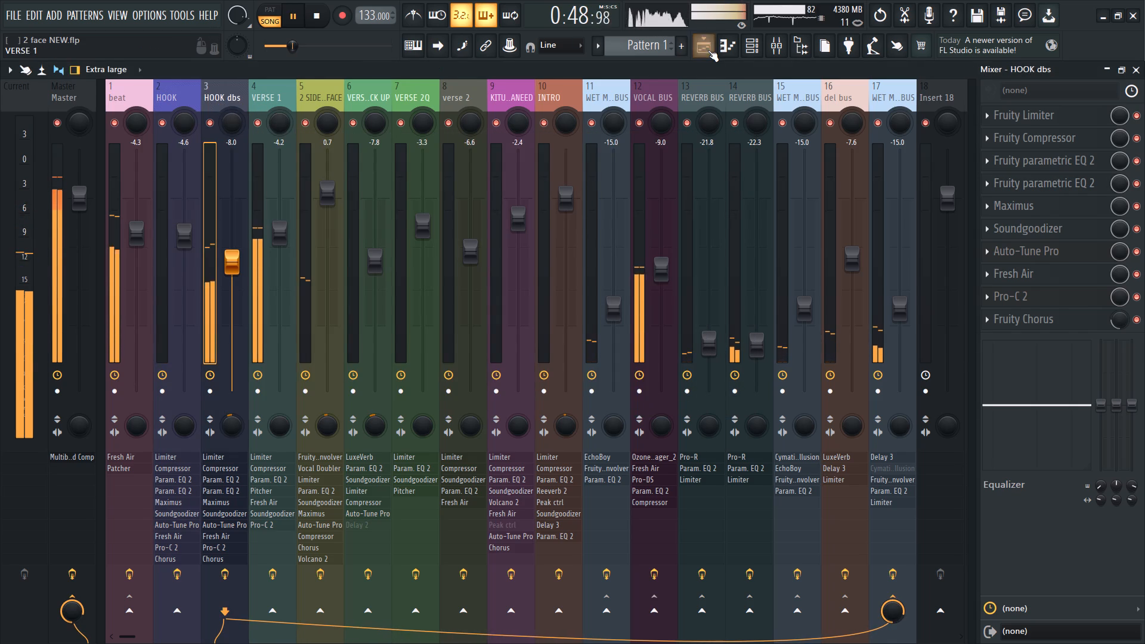
Look over the playlist's vocal clips after bar 17, from Track 1 down to Track 34, while the song plays.
{"action": "left_click", "coordinate": [708, 50]}
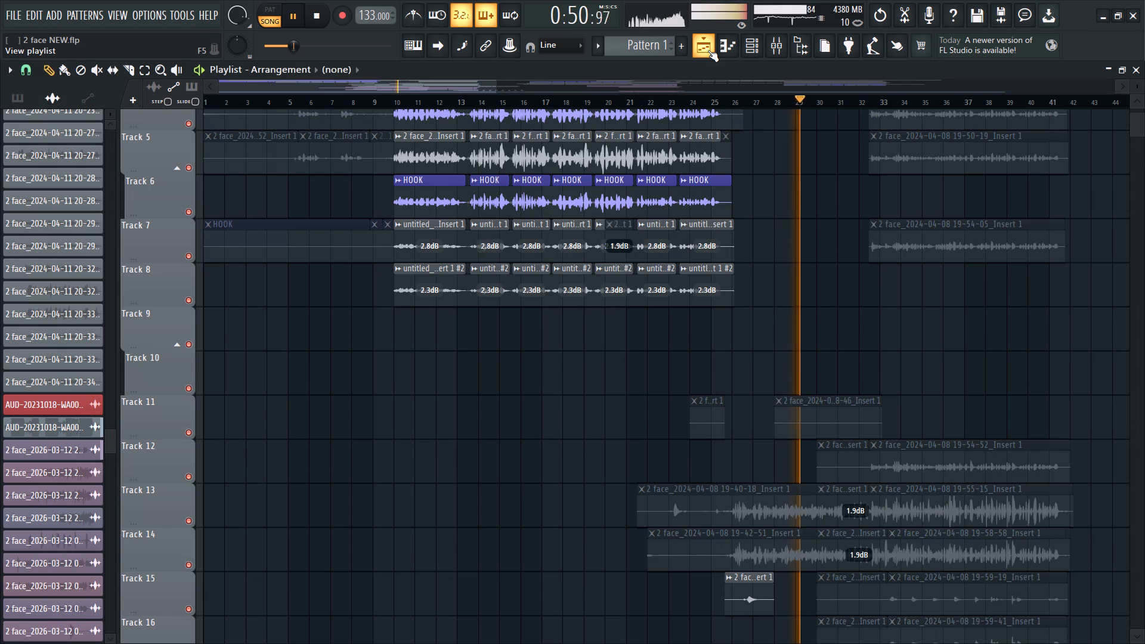
{"action": "left_click_drag", "start_coordinate": [387, 85], "coordinate": [485, 82]}
{"action": "scroll", "coordinate": [617, 234], "scroll_direction": "up", "scroll_amount": 3}
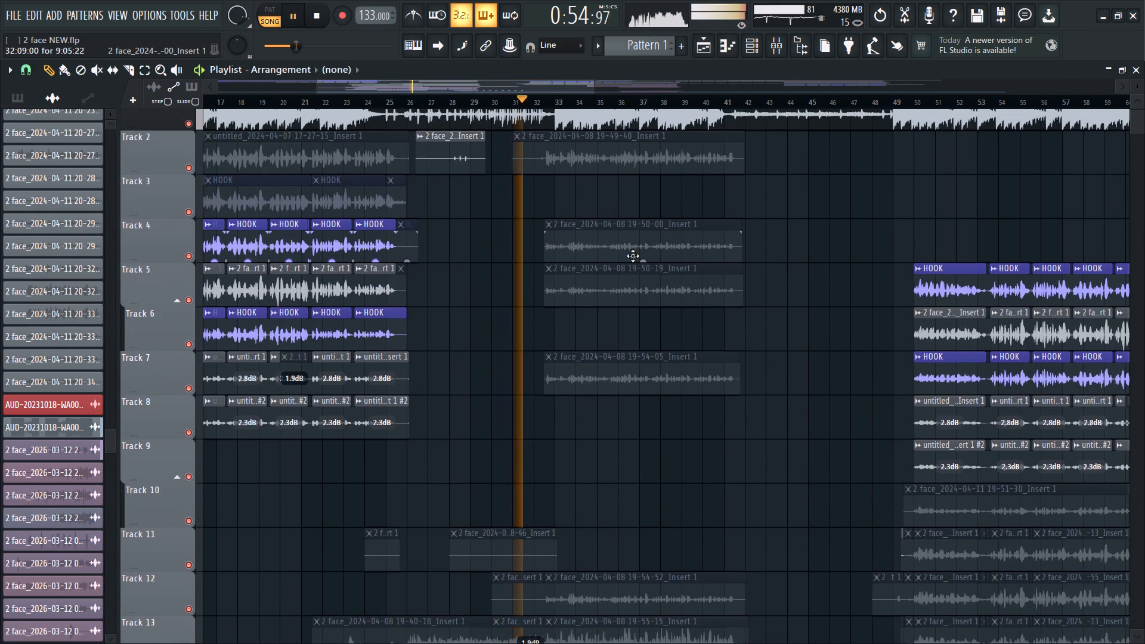
{"action": "scroll", "coordinate": [633, 256], "scroll_direction": "up", "scroll_amount": 3}
{"action": "left_click", "coordinate": [590, 185]}
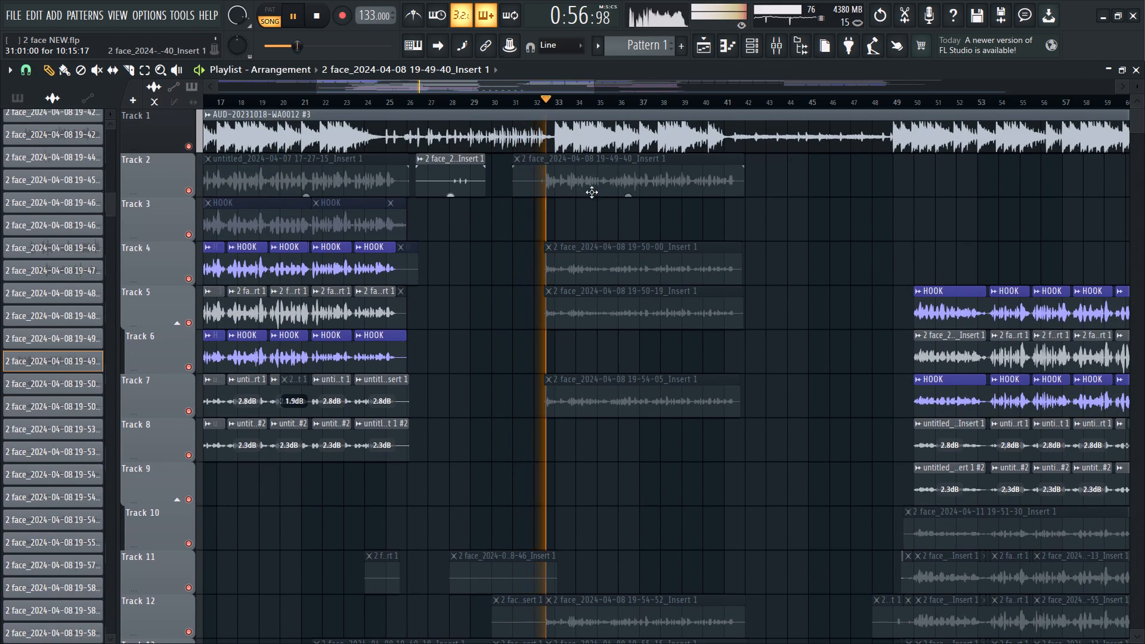
{"action": "scroll", "coordinate": [566, 258], "scroll_direction": "down", "scroll_amount": 4}
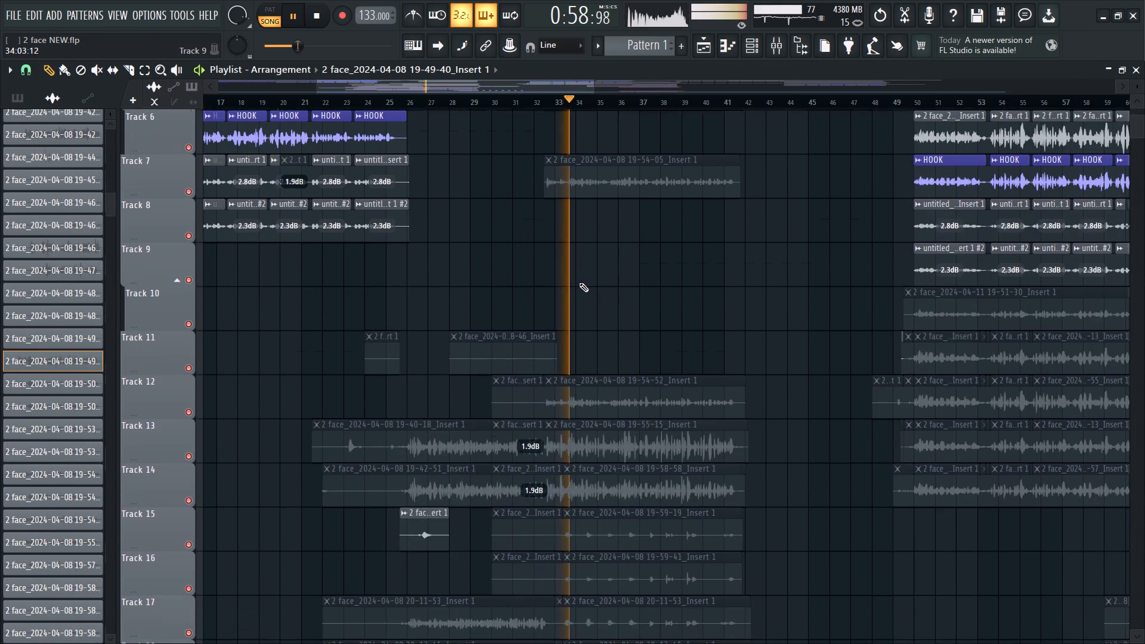
{"action": "scroll", "coordinate": [579, 283], "scroll_direction": "down", "scroll_amount": 16}
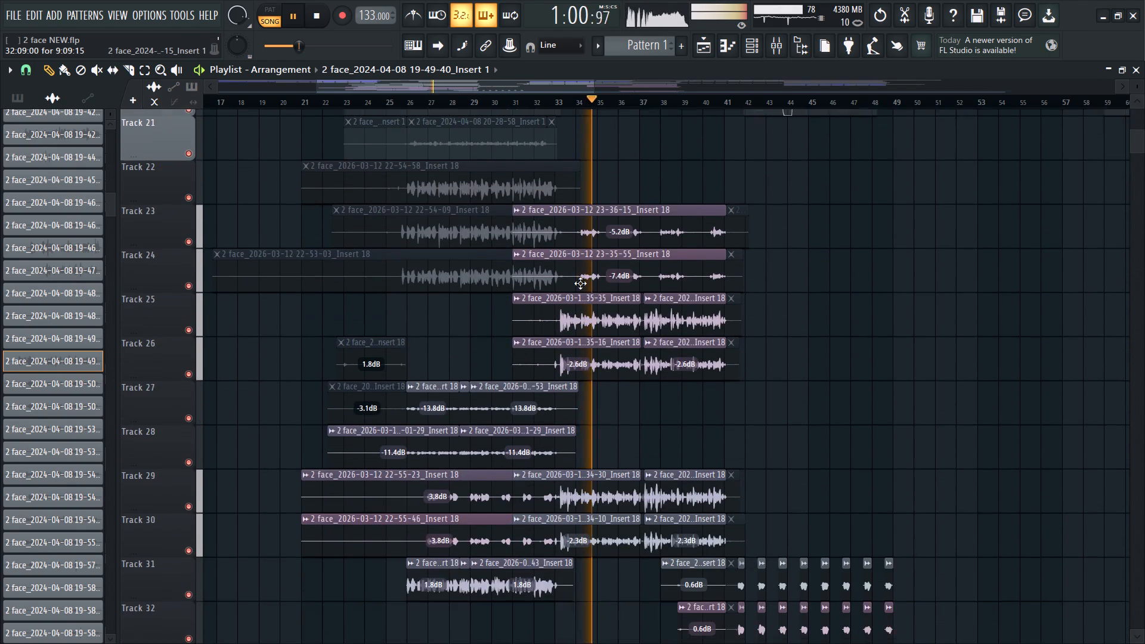
{"action": "scroll", "coordinate": [691, 428], "scroll_direction": "down", "scroll_amount": 2}
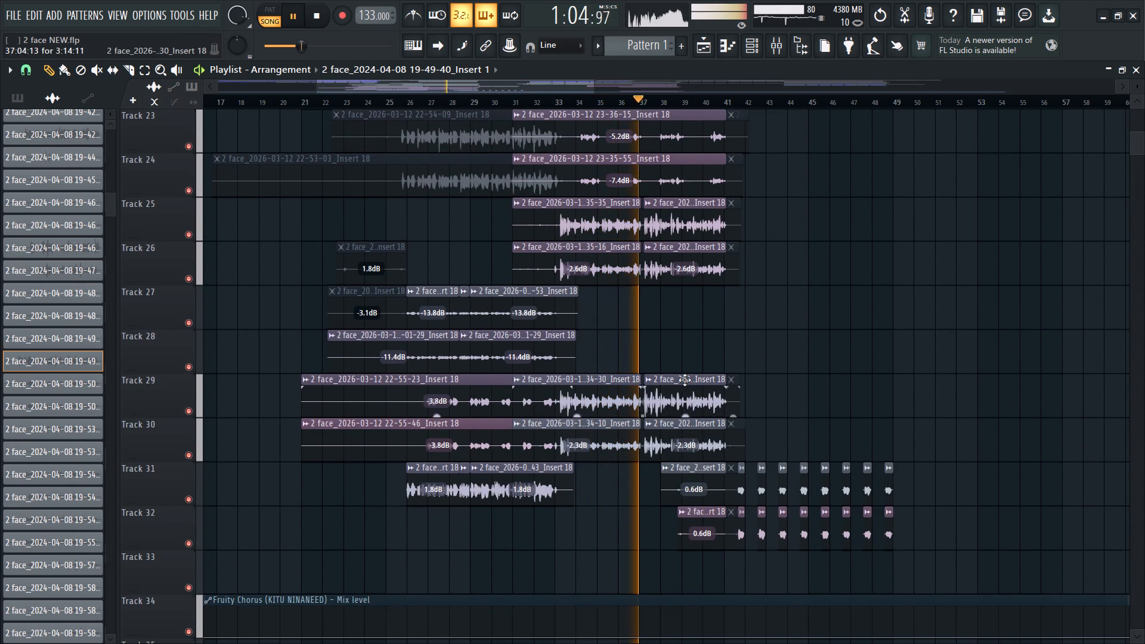
Replay from about bar 31 and inspect the audio clip settings and mixer routing of the vocal takes on Tracks 25, 26, 29 and 30.
{"action": "left_click", "coordinate": [528, 98]}
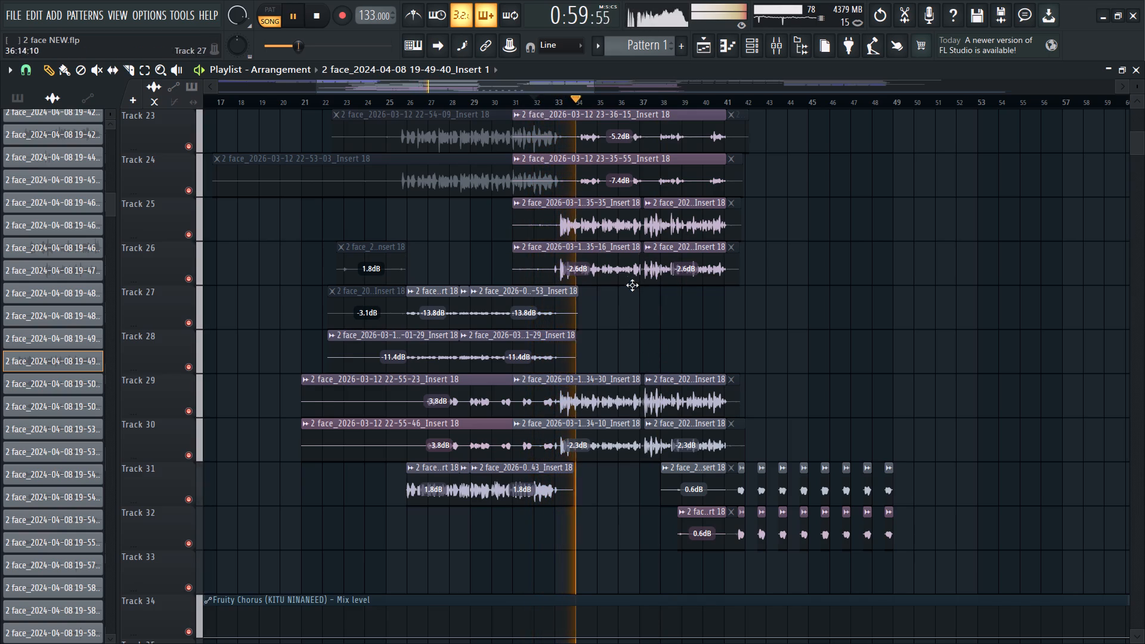
{"action": "scroll", "coordinate": [623, 284], "scroll_direction": "up", "scroll_amount": 3, "text": "ctrl"}
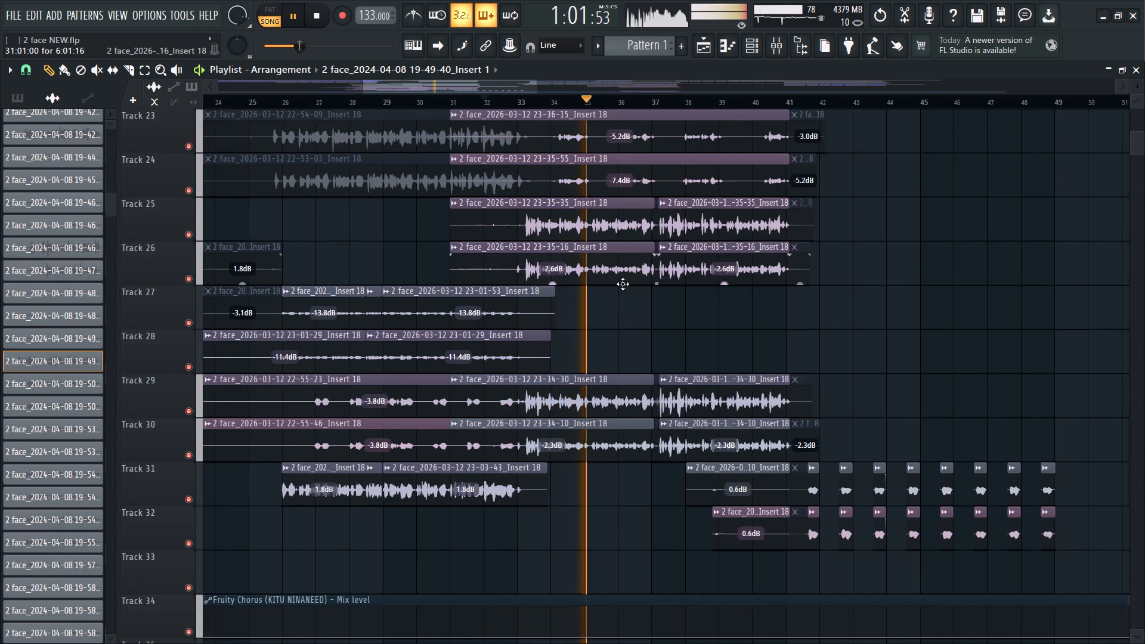
{"action": "double_click", "coordinate": [617, 224]}
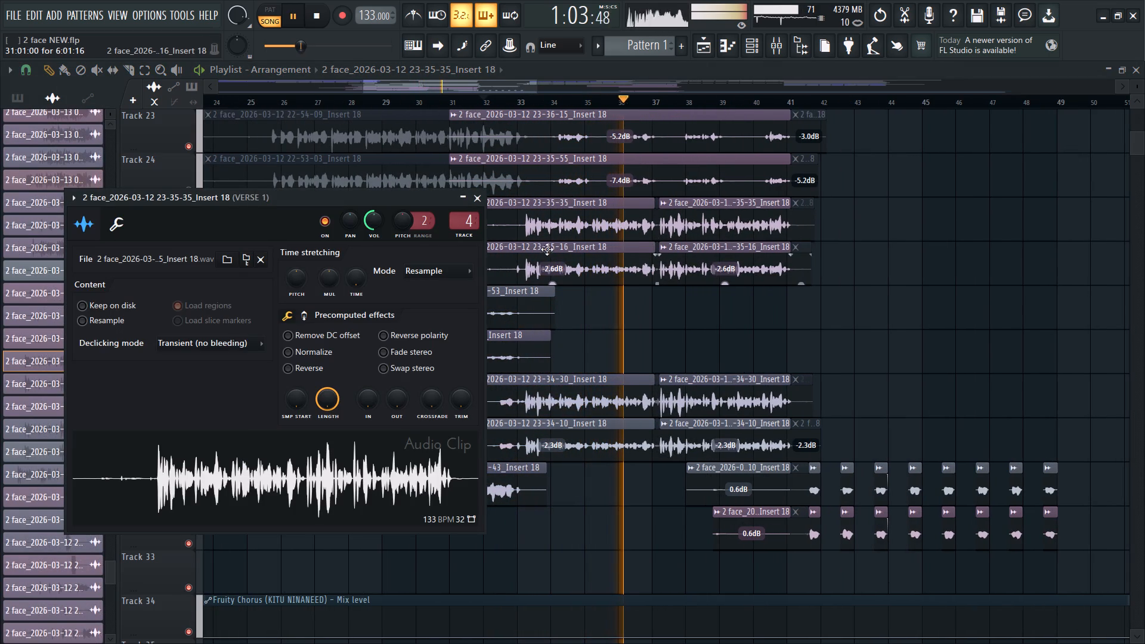
{"action": "double_click", "coordinate": [598, 264]}
{"action": "double_click", "coordinate": [598, 264]}
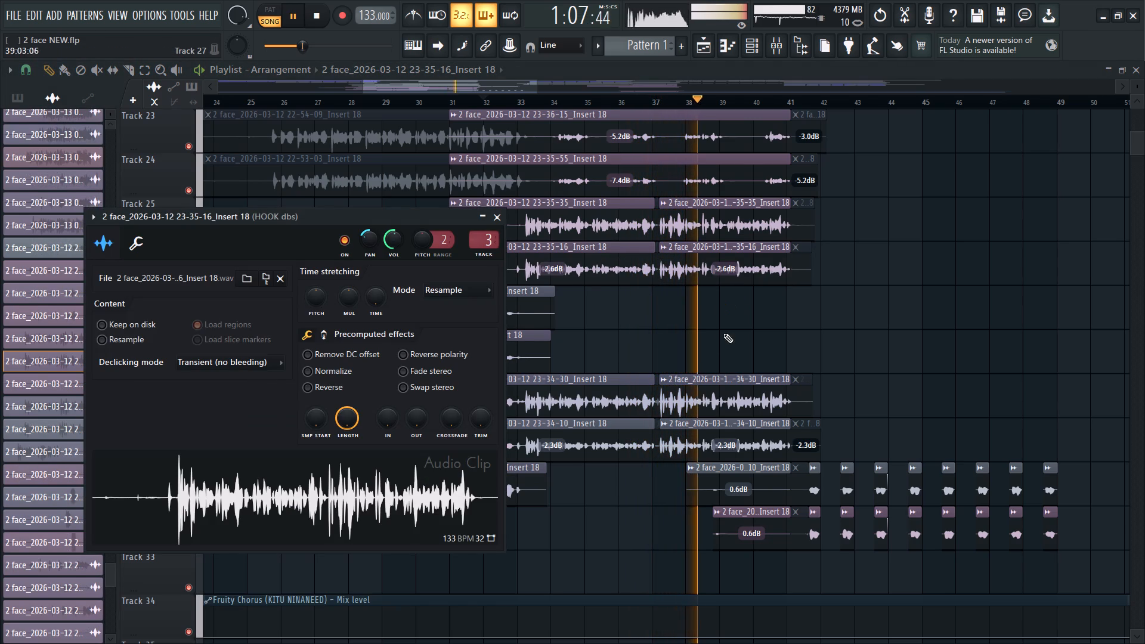
{"action": "double_click", "coordinate": [701, 379]}
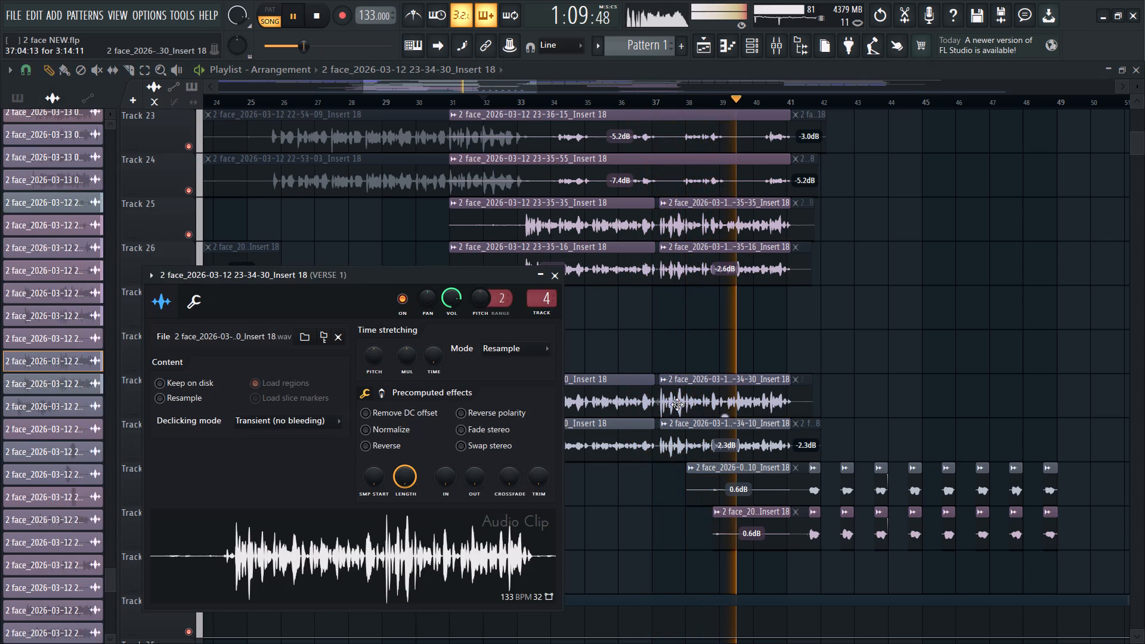
{"action": "double_click", "coordinate": [691, 445]}
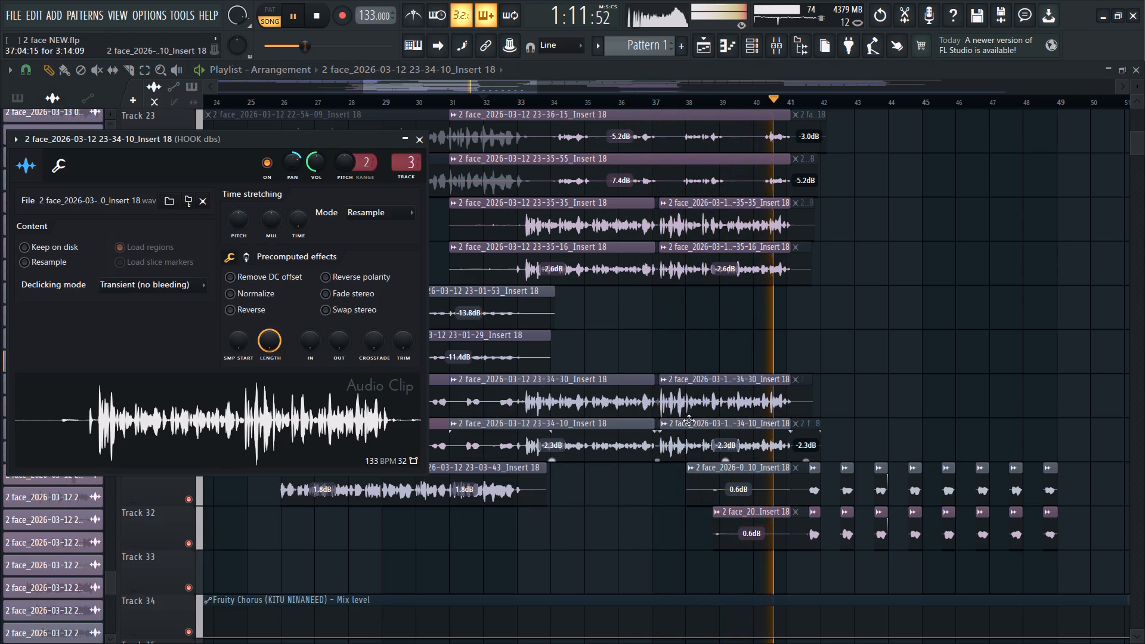
{"action": "left_click", "coordinate": [678, 343], "text": "ctrl"}
Examine the vocal and automation clips on Tracks 19 to 36 around bars 24 to 50 during playback.
{"action": "scroll", "coordinate": [669, 405], "scroll_direction": "down", "scroll_amount": 4}
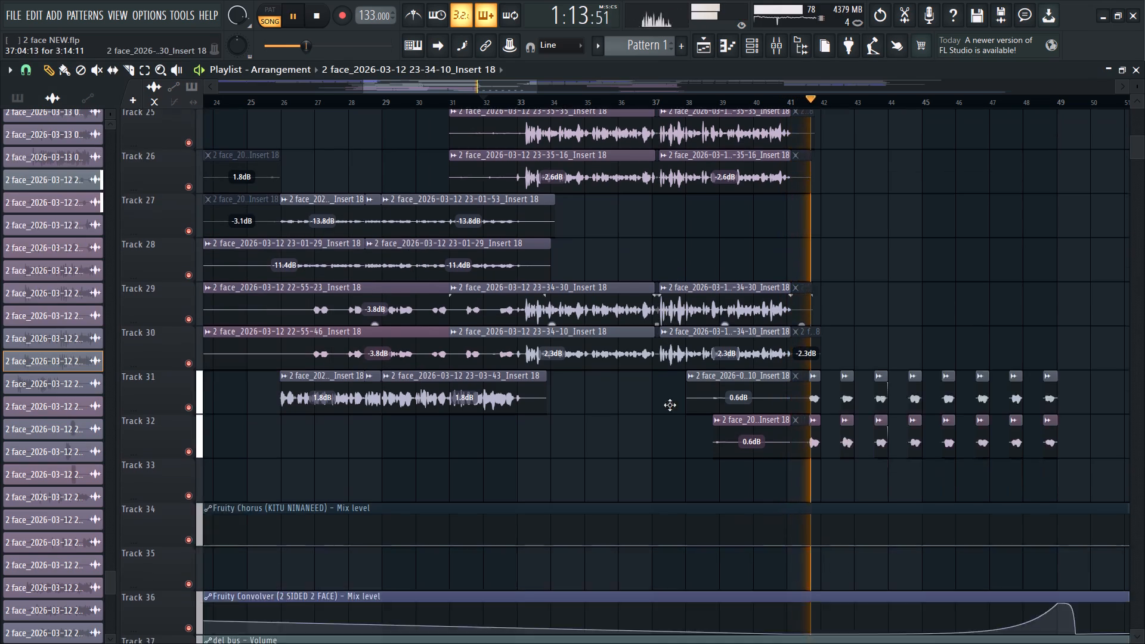
{"action": "scroll", "coordinate": [670, 405], "scroll_direction": "down", "scroll_amount": 2}
{"action": "scroll", "coordinate": [671, 405], "scroll_direction": "up", "scroll_amount": 11}
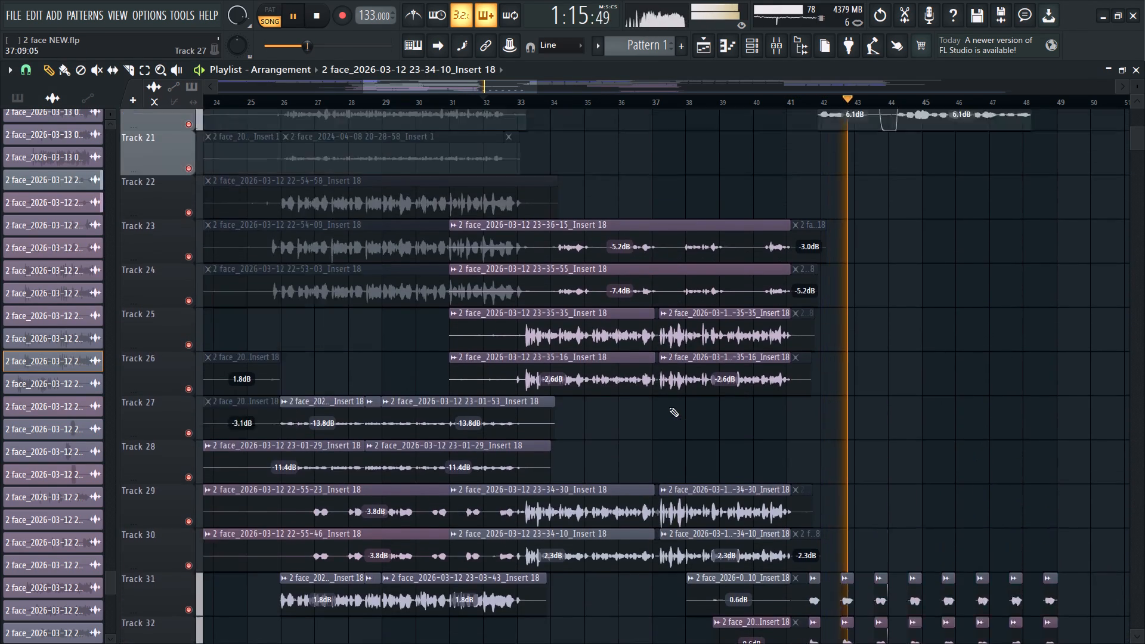
{"action": "scroll", "coordinate": [669, 407], "scroll_direction": "up", "scroll_amount": 3}
{"action": "scroll", "coordinate": [652, 400], "scroll_direction": "down", "scroll_amount": 4}
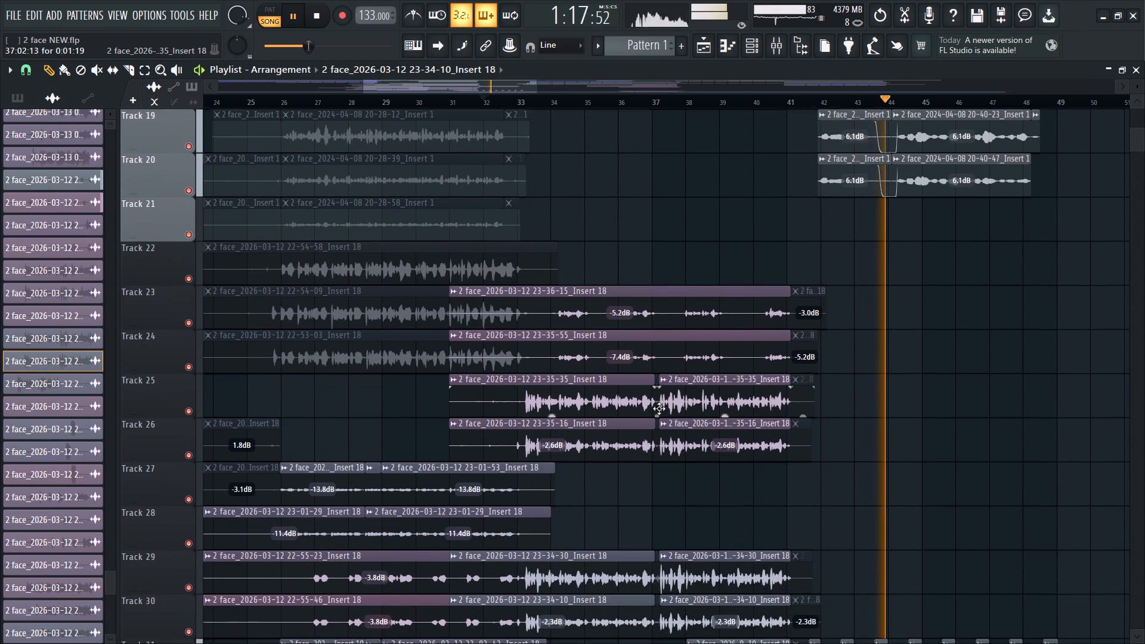
{"action": "scroll", "coordinate": [659, 410], "scroll_direction": "down", "scroll_amount": 3}
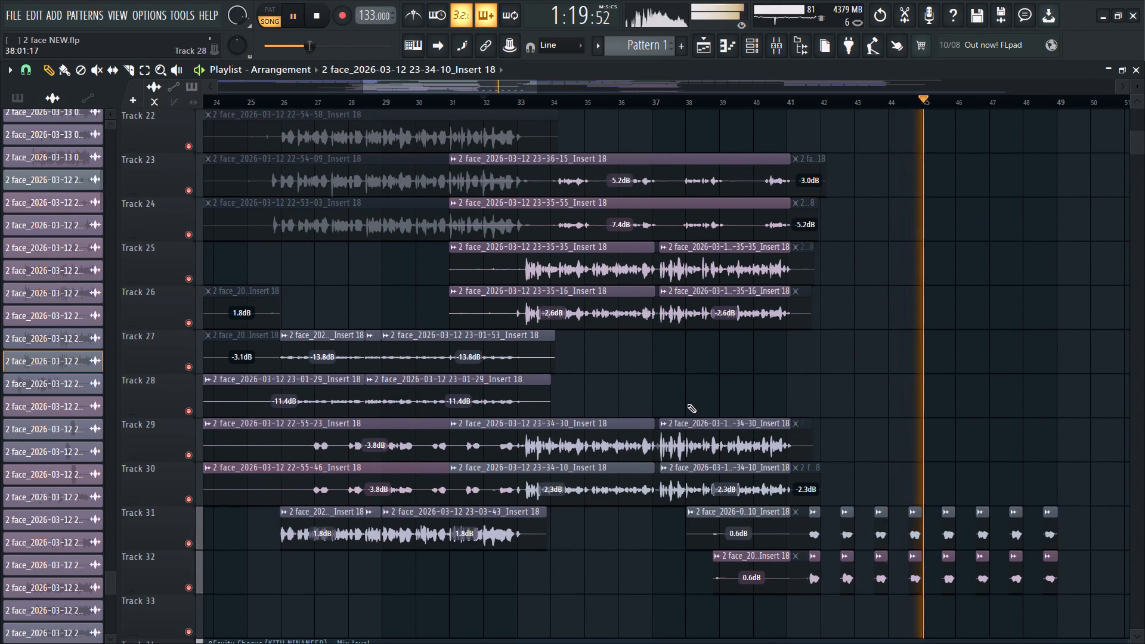
Select the unmuted vocal clips on Tracks 25 and 26 between about bars 31 and 41.
{"action": "left_click_drag", "start_coordinate": [721, 341], "coordinate": [609, 271], "text": "ctrl"}
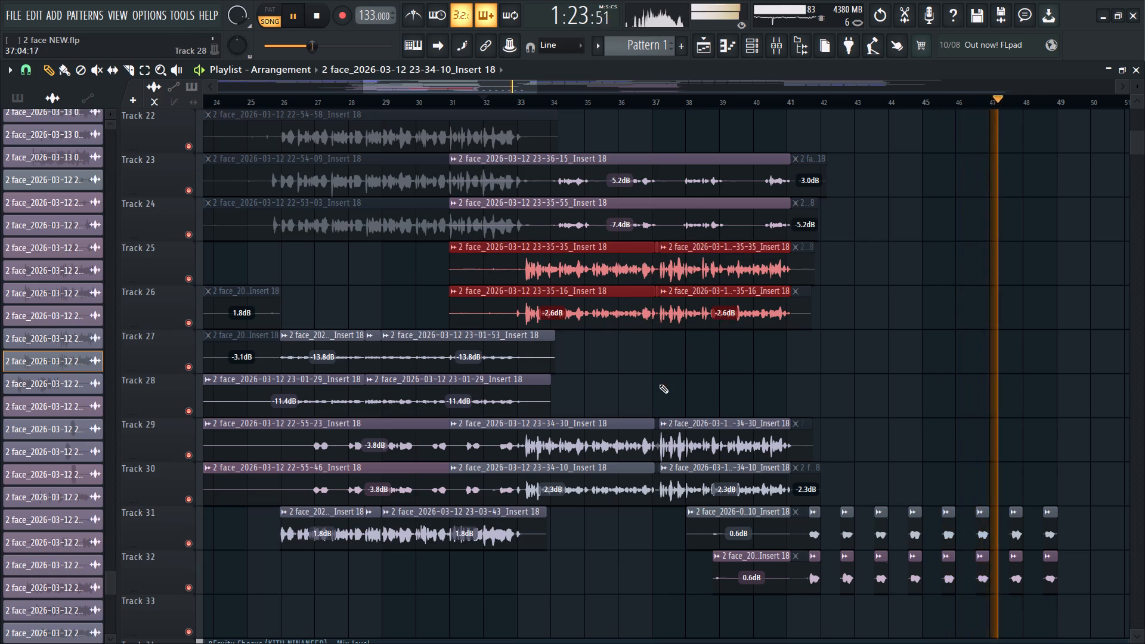
{"action": "scroll", "coordinate": [658, 385], "scroll_direction": "down", "scroll_amount": 7, "text": "ctrl"}
{"action": "scroll", "coordinate": [755, 367], "scroll_direction": "up", "scroll_amount": 4}
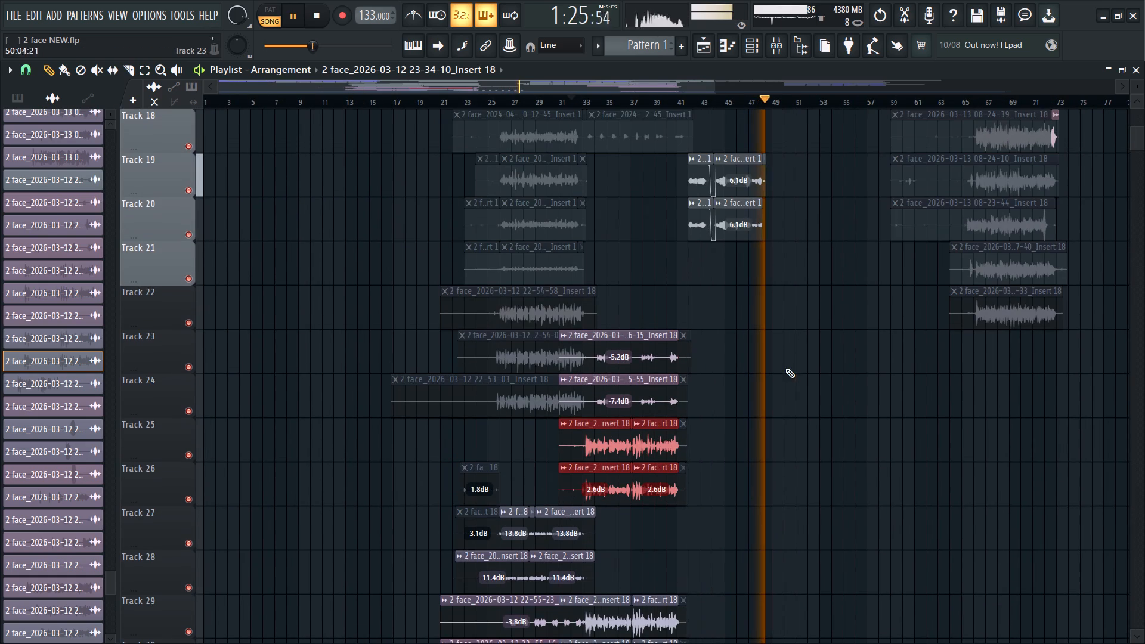
Check the mixer's track levels while the song plays.
{"action": "left_click", "coordinate": [782, 46]}
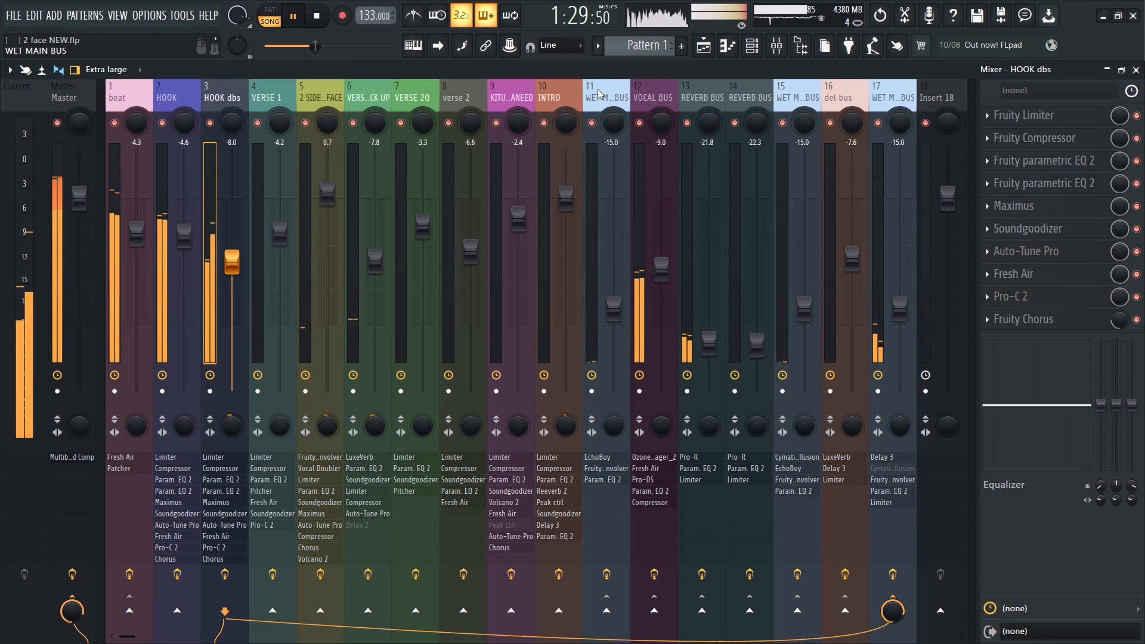
{"action": "scroll", "coordinate": [598, 92], "scroll_direction": "up", "scroll_amount": 2}
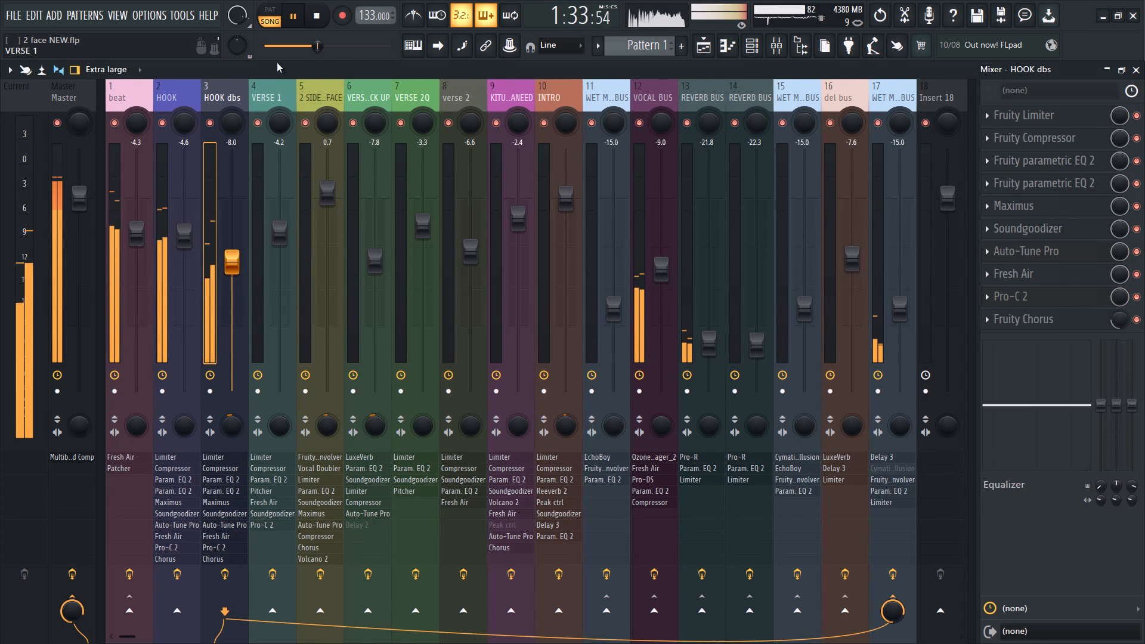
Minimize FL Studio to switch to the 2 (TWO) FACE folder in File Explorer.
{"action": "left_click", "coordinate": [1097, 16]}
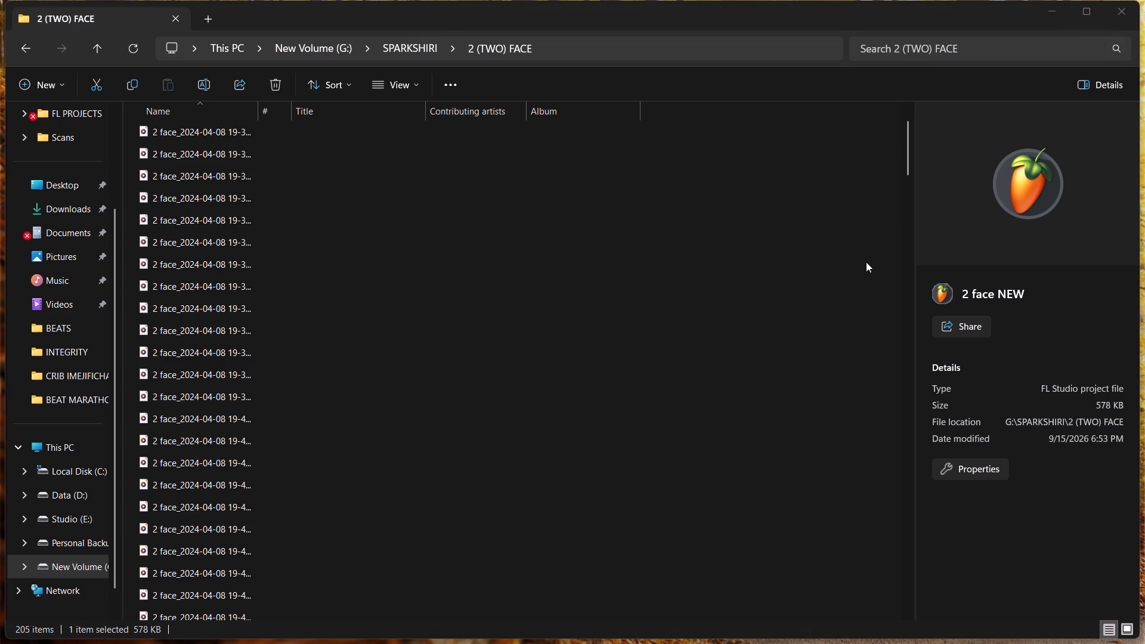
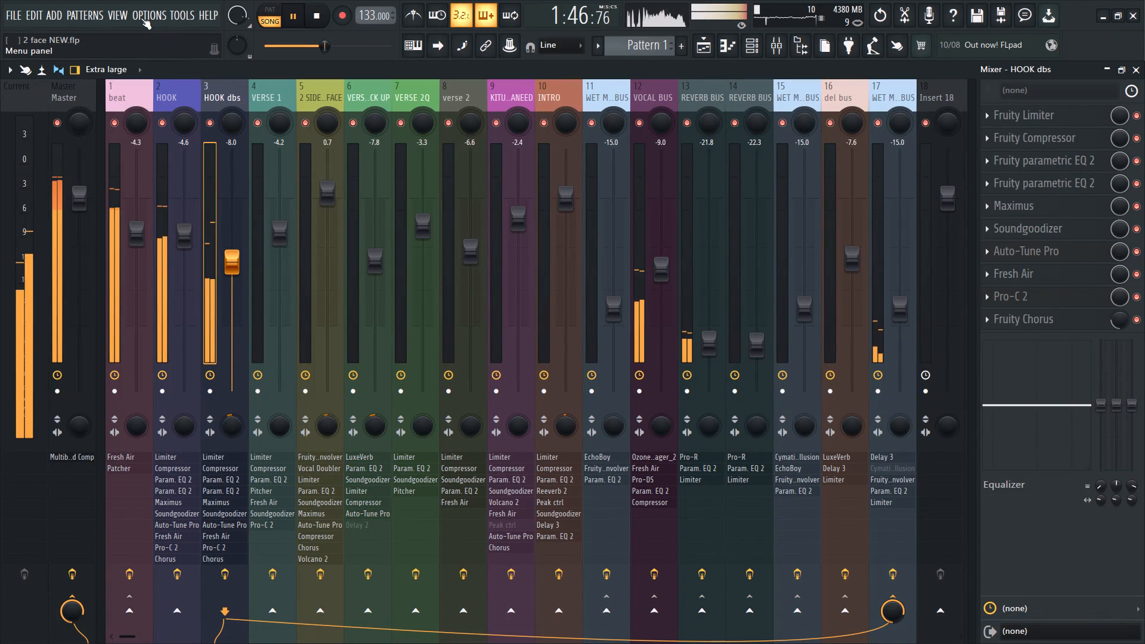
Close all plugin windows.
{"action": "left_click", "coordinate": [124, 19]}
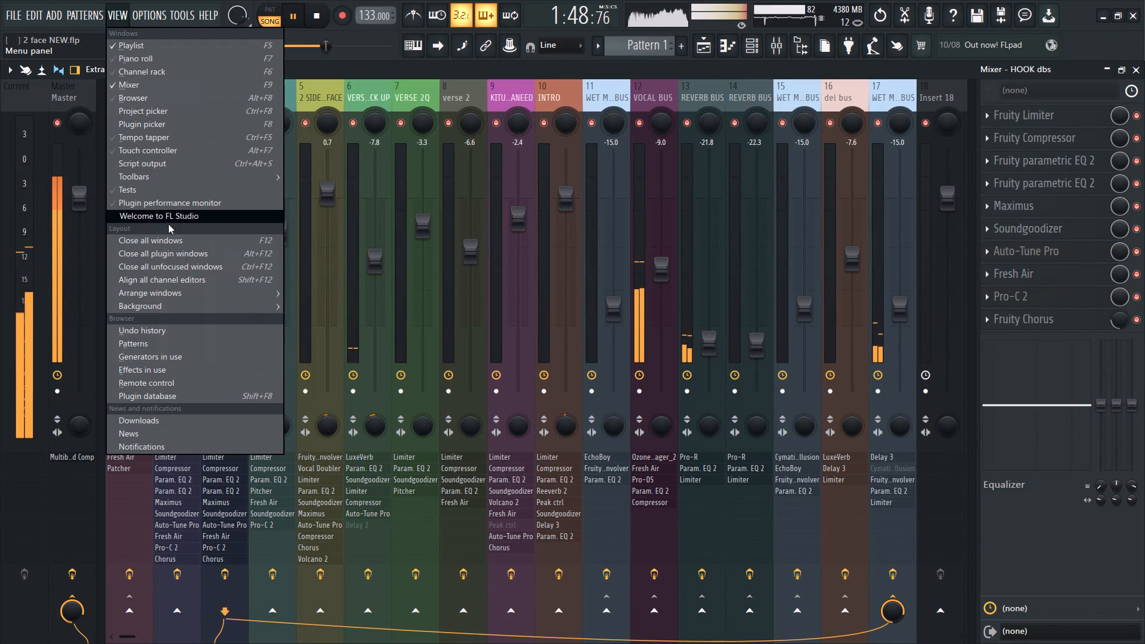
{"action": "left_click", "coordinate": [174, 253]}
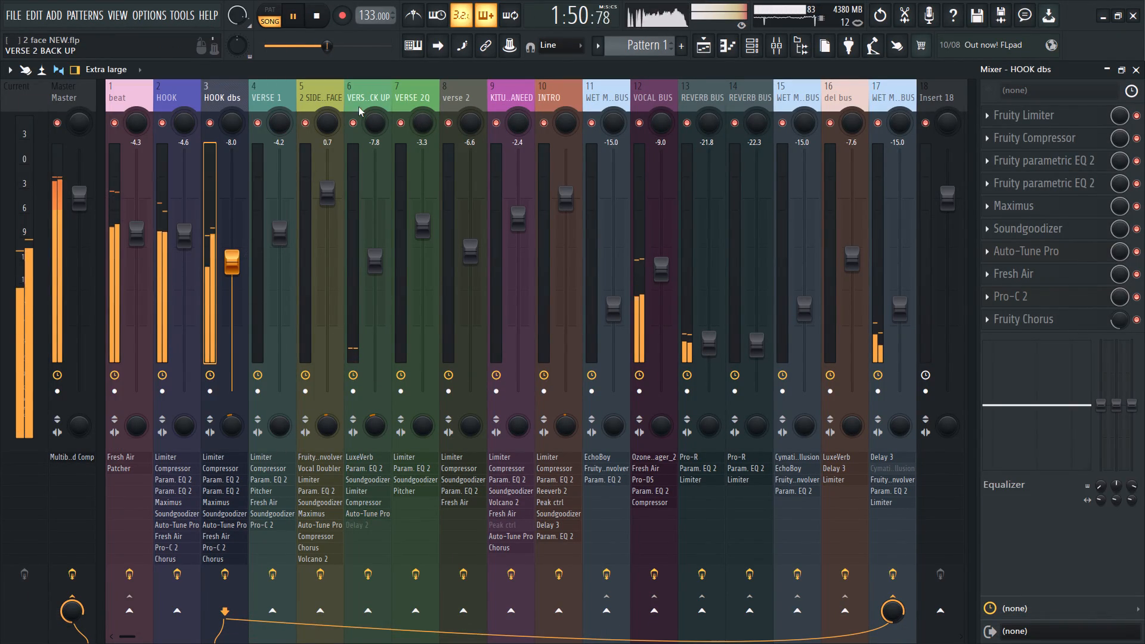
Check the effect chains and routing of the Master and HOOK dbs mixer tracks.
{"action": "left_click", "coordinate": [67, 103]}
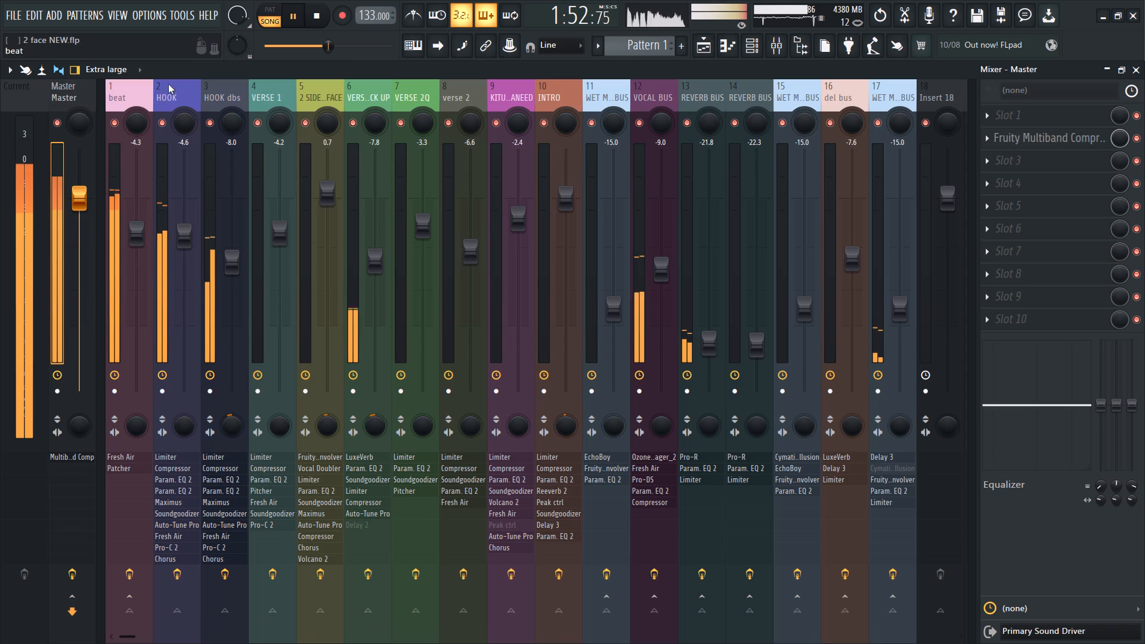
{"action": "left_click", "coordinate": [213, 91]}
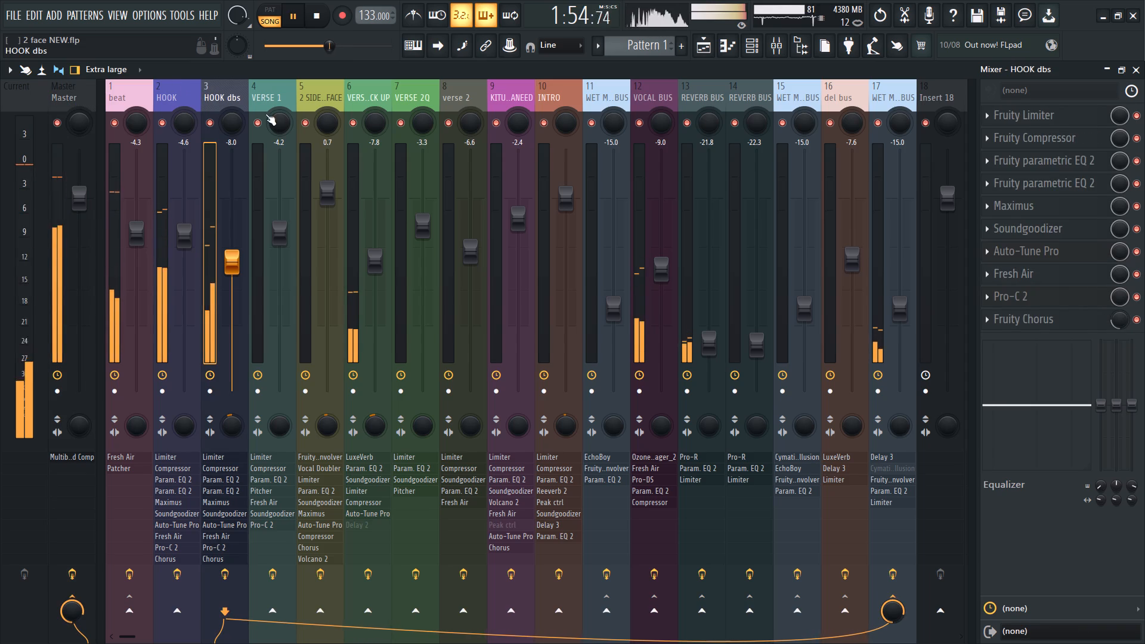
Look over the playlist's vocal clips on Tracks 9 to 24 during playback.
{"action": "left_click", "coordinate": [707, 41]}
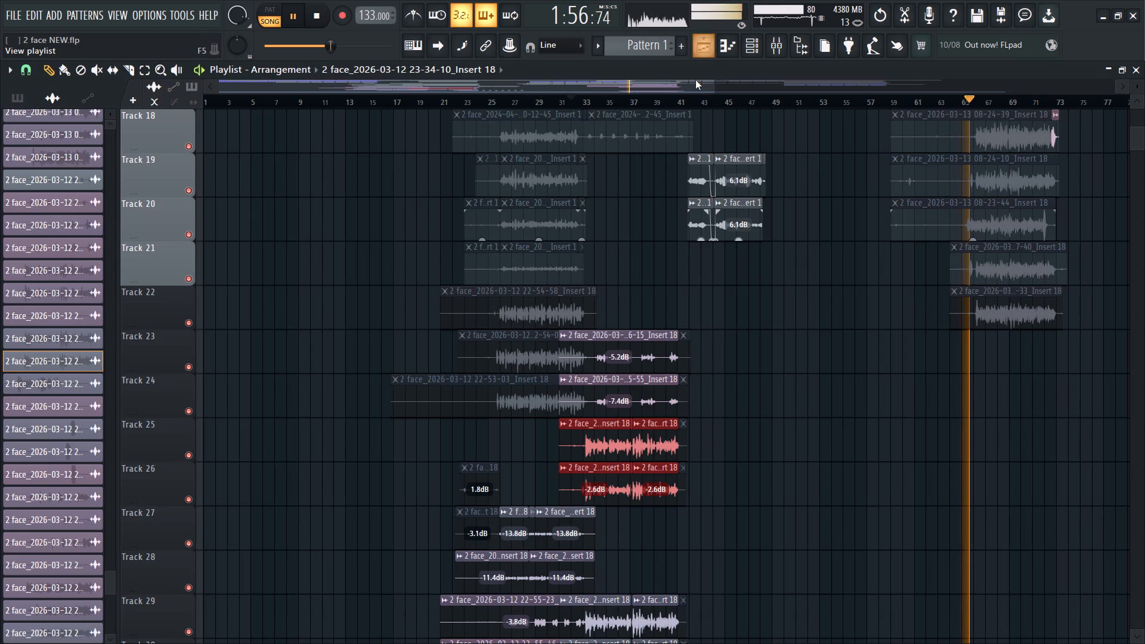
{"action": "scroll", "coordinate": [936, 321], "scroll_direction": "up", "scroll_amount": 4}
{"action": "scroll", "coordinate": [998, 289], "scroll_direction": "up", "scroll_amount": 2}
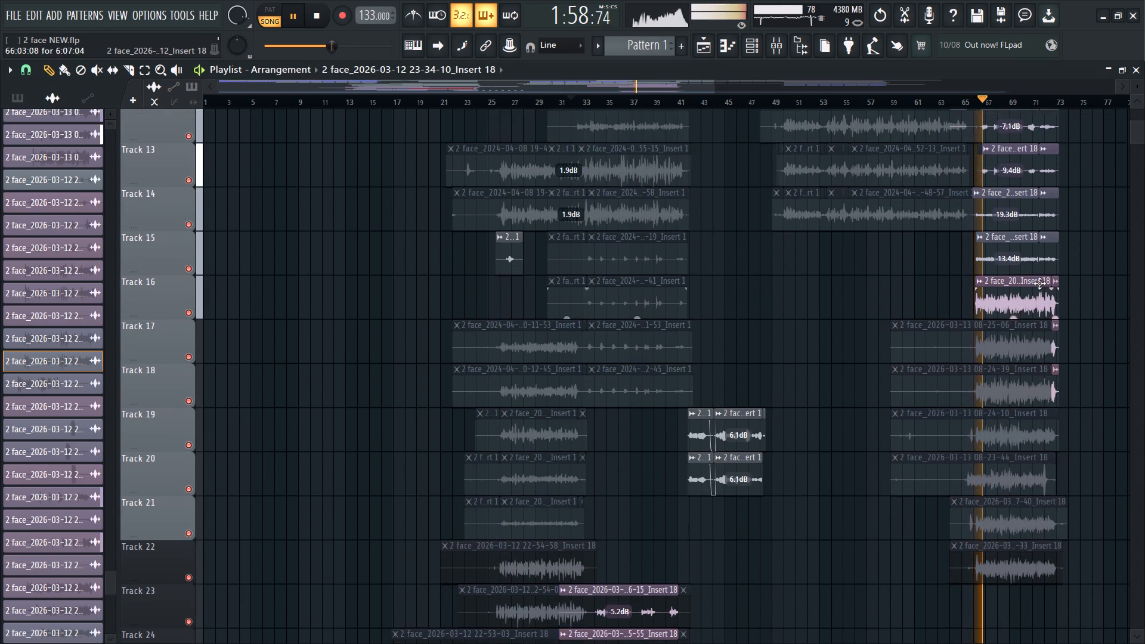
{"action": "scroll", "coordinate": [1121, 288], "scroll_direction": "up", "scroll_amount": 3}
Compare the VOCAL BUS with the Ozone 9 Imager bypassed and enabled in the mixer.
{"action": "left_click", "coordinate": [775, 42]}
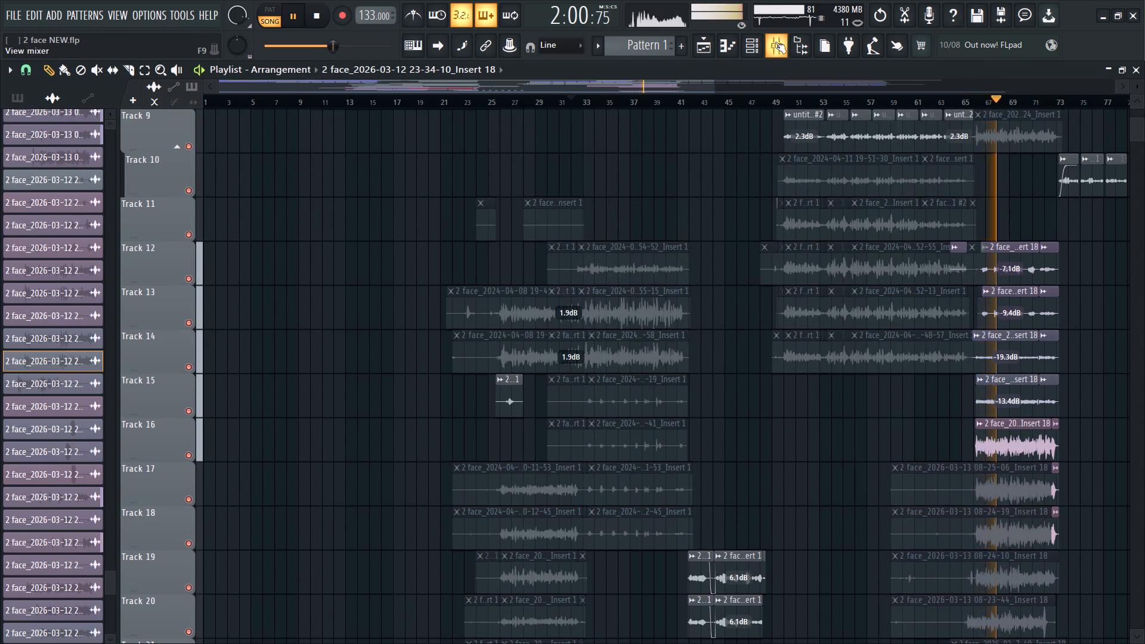
{"action": "left_click", "coordinate": [667, 93]}
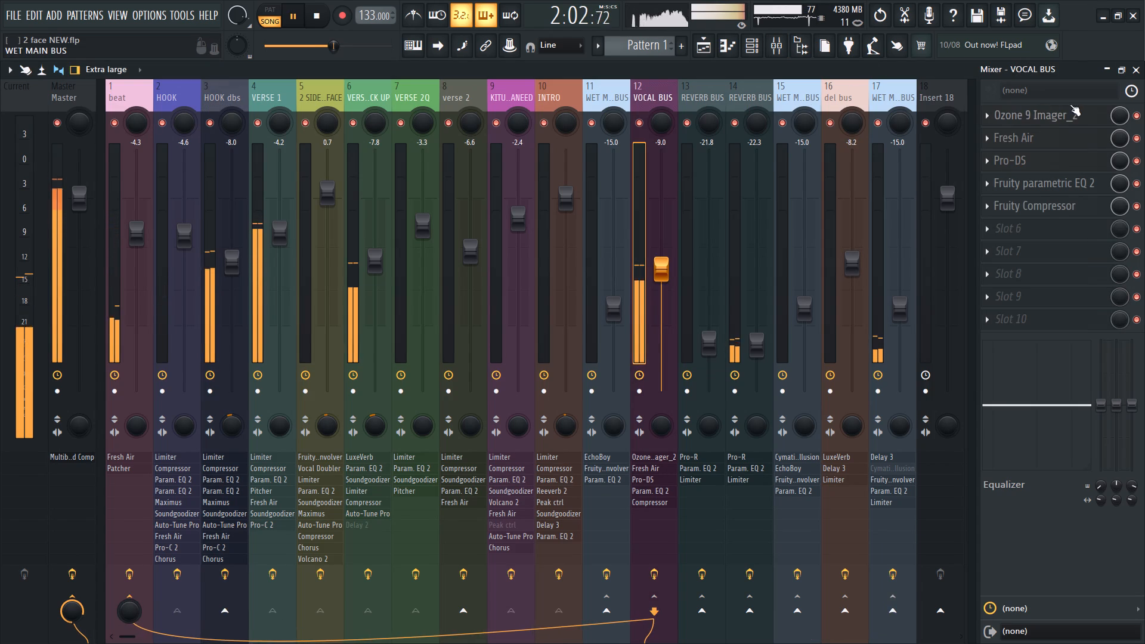
{"action": "left_click", "coordinate": [1138, 116]}
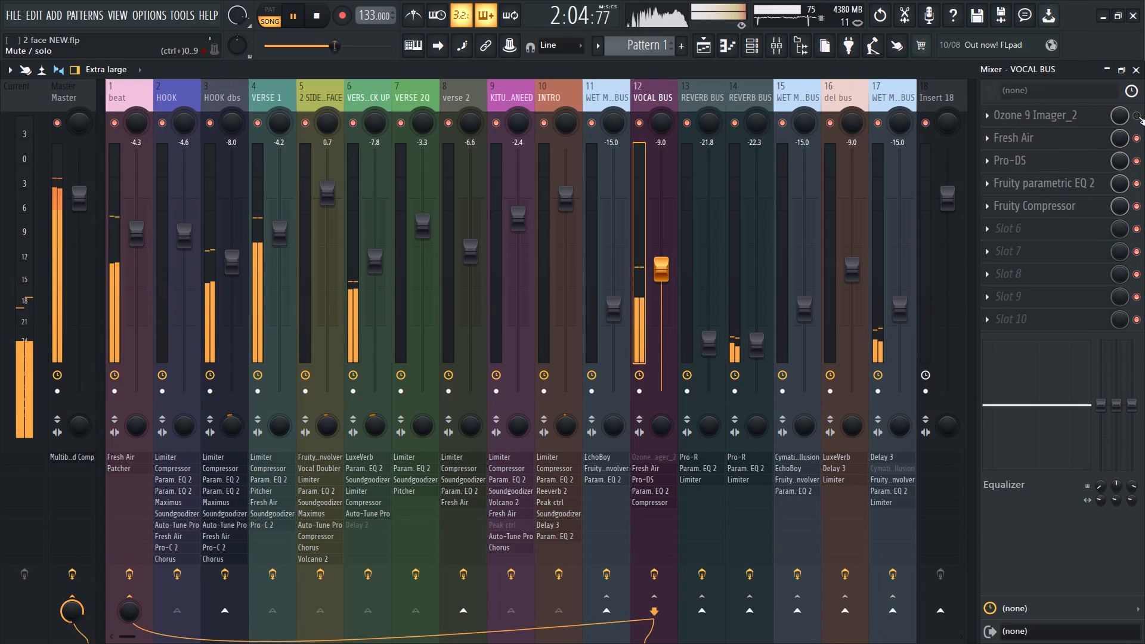
{"action": "left_click", "coordinate": [1138, 116]}
Lower the VOCAL BUS mixer volume to -9.5 dB.
{"action": "left_click_drag", "start_coordinate": [655, 273], "coordinate": [656, 308]}
{"action": "left_click", "coordinate": [656, 287]}
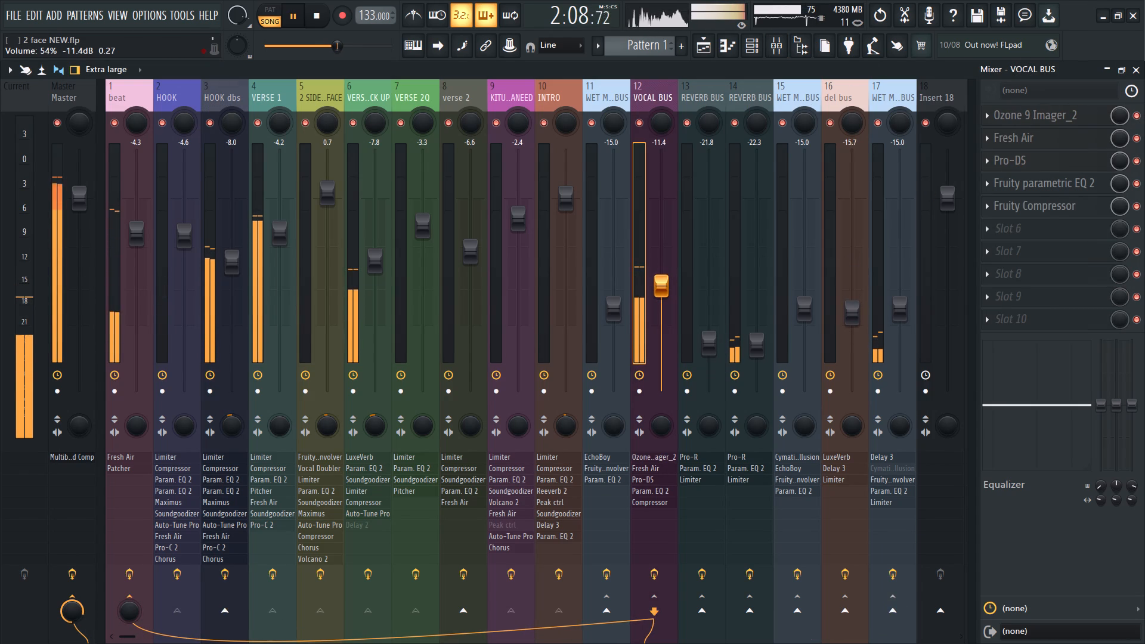
{"action": "left_click", "coordinate": [658, 282]}
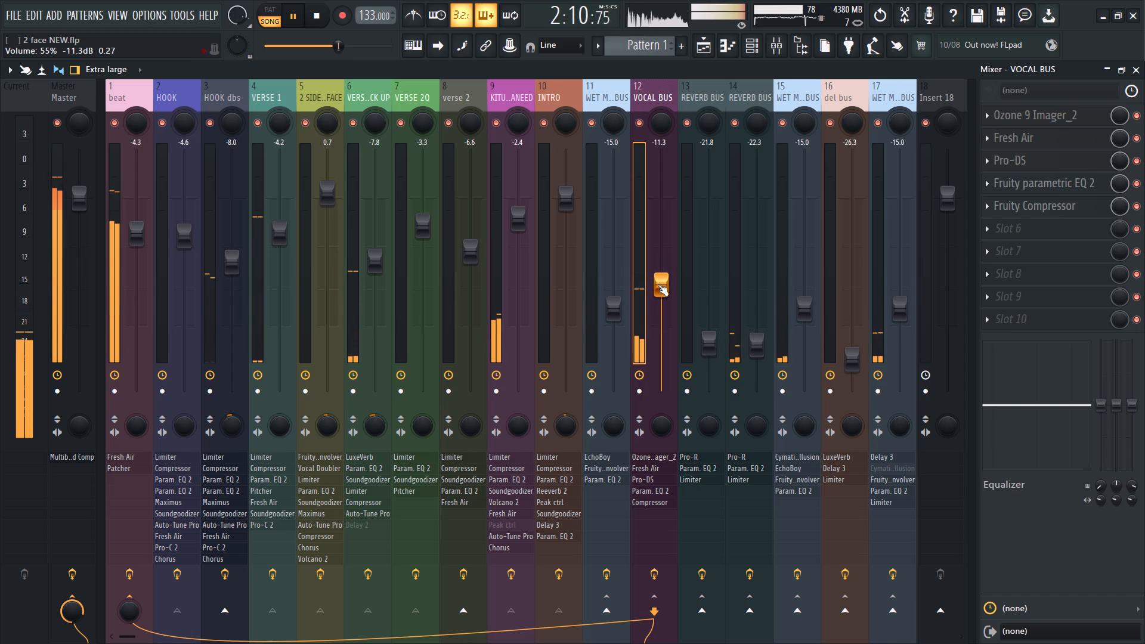
{"action": "left_click", "coordinate": [658, 284]}
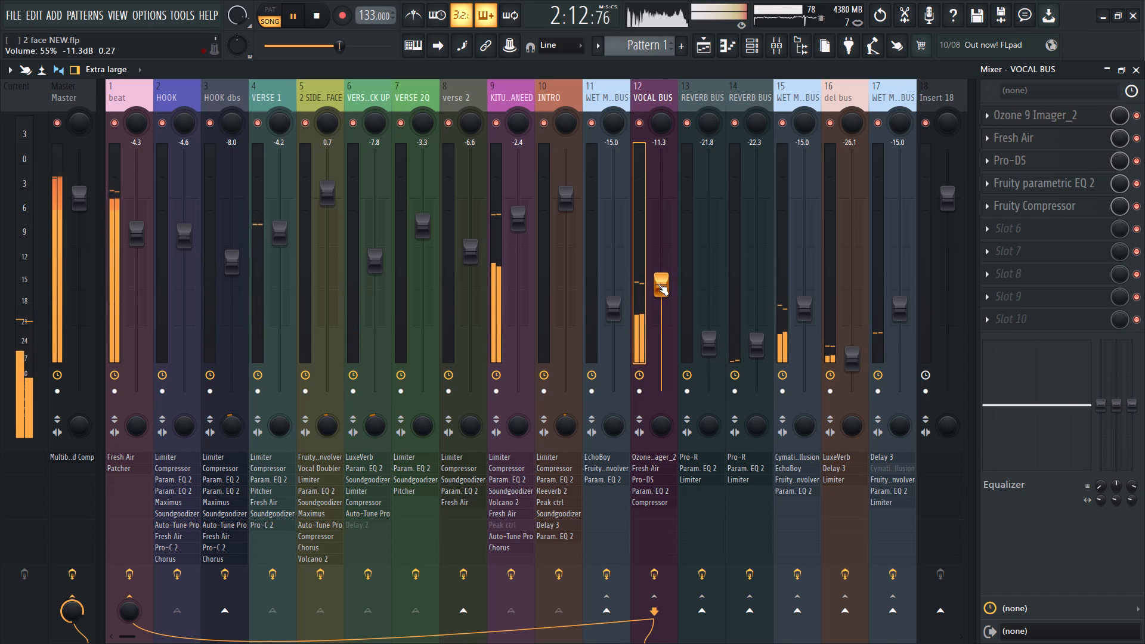
{"action": "left_click", "coordinate": [658, 284]}
{"action": "left_click_drag", "start_coordinate": [658, 283], "coordinate": [660, 261]}
{"action": "left_click", "coordinate": [658, 272]}
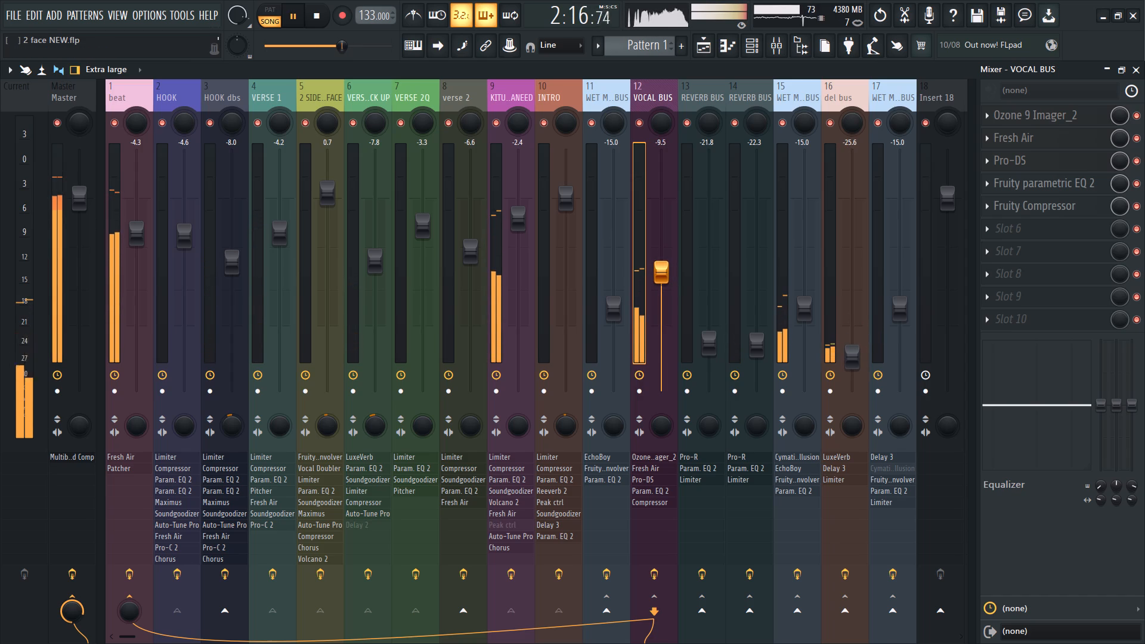
{"action": "left_click", "coordinate": [658, 272]}
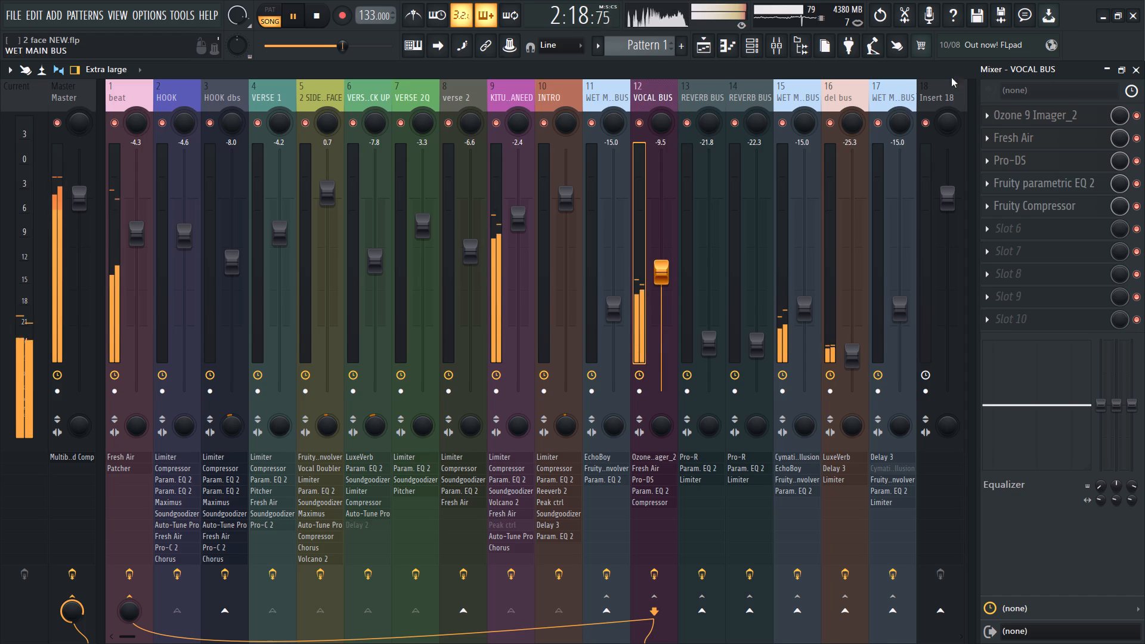
Inspect the VOCAL BUS's Fruity parametric EQ 2, including its low-cut band, and the Fresh Air settings.
{"action": "left_click", "coordinate": [1075, 185]}
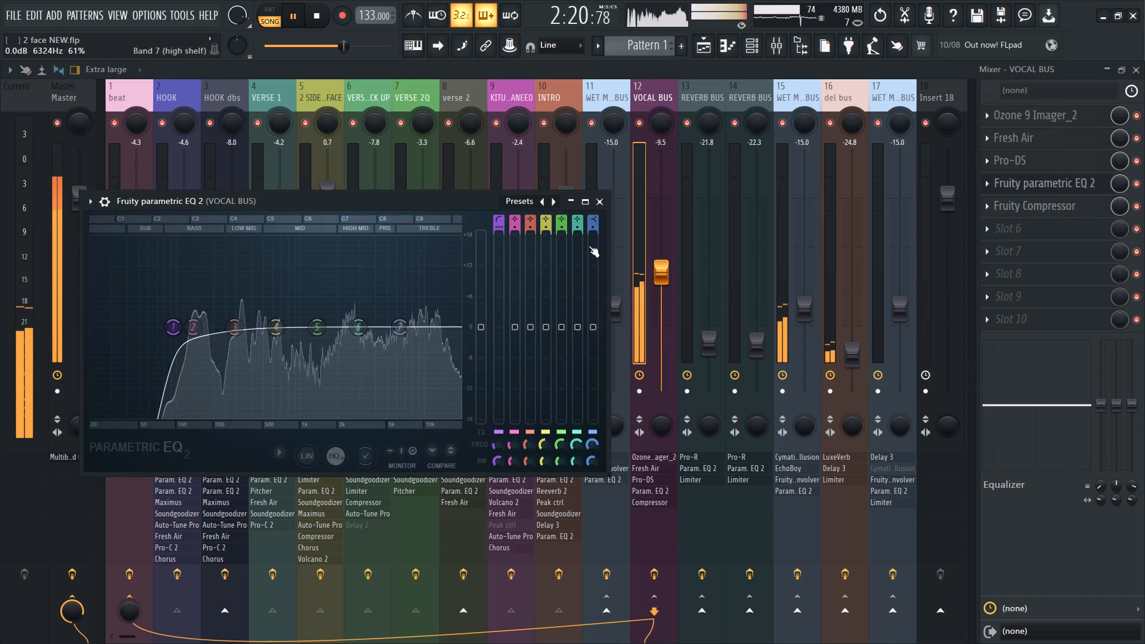
{"action": "left_click", "coordinate": [175, 325]}
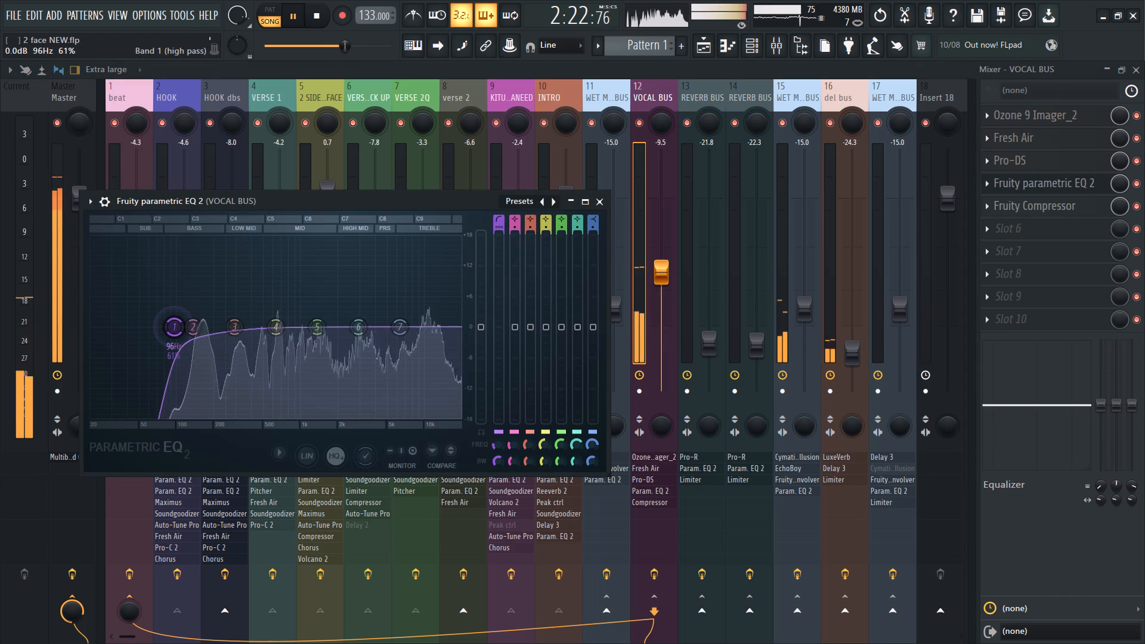
{"action": "left_click", "coordinate": [595, 200]}
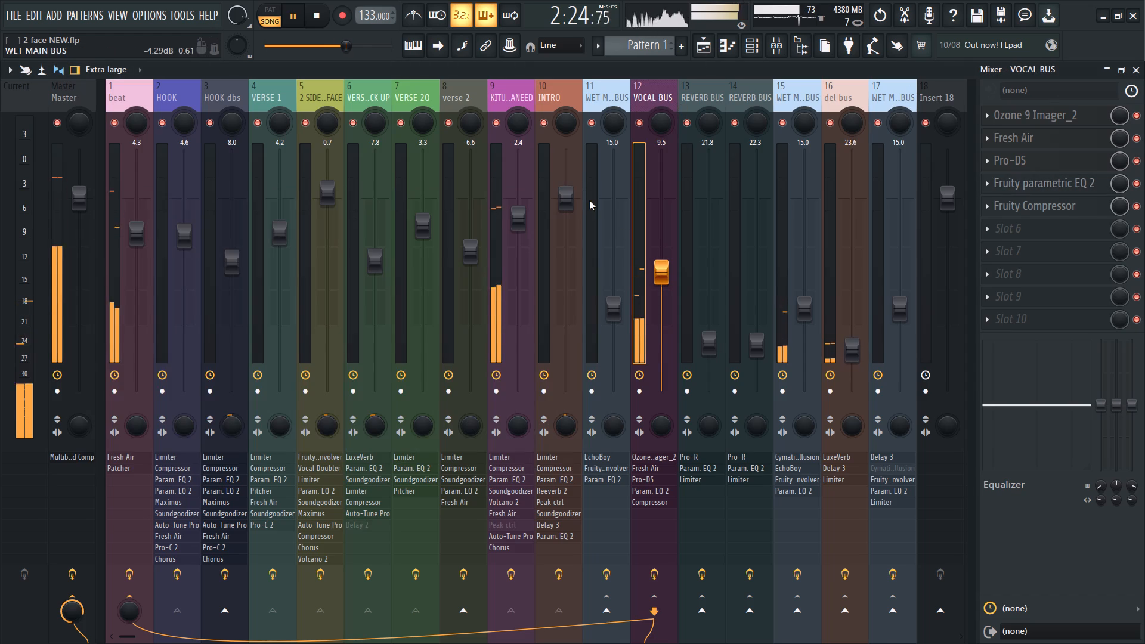
{"action": "scroll", "coordinate": [570, 93], "scroll_direction": "up", "scroll_amount": 2}
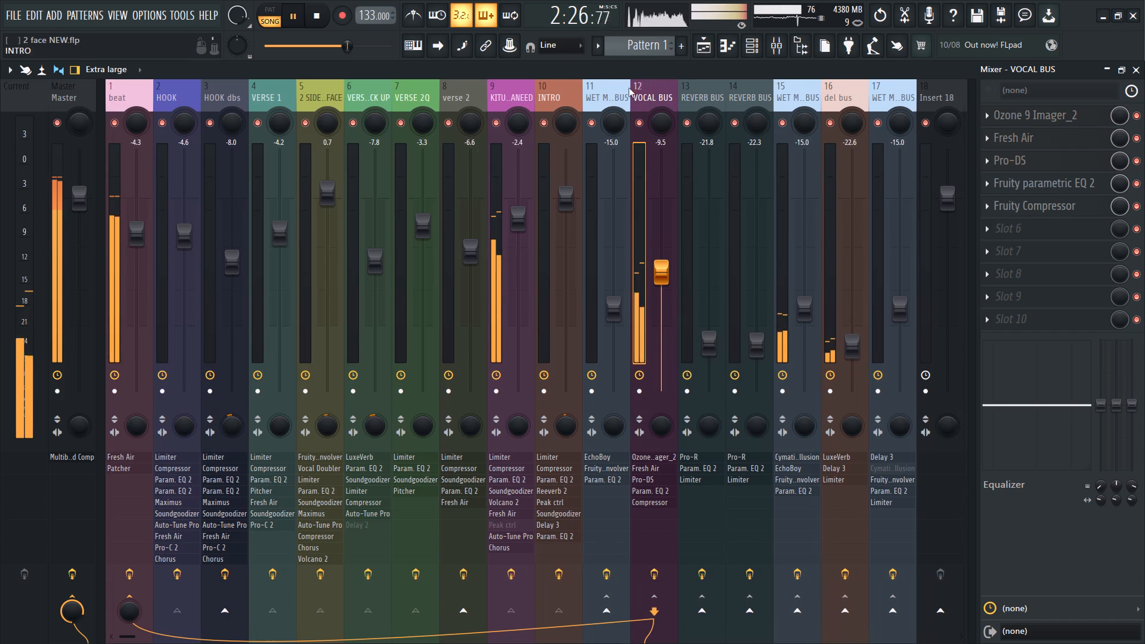
{"action": "left_click", "coordinate": [1054, 190]}
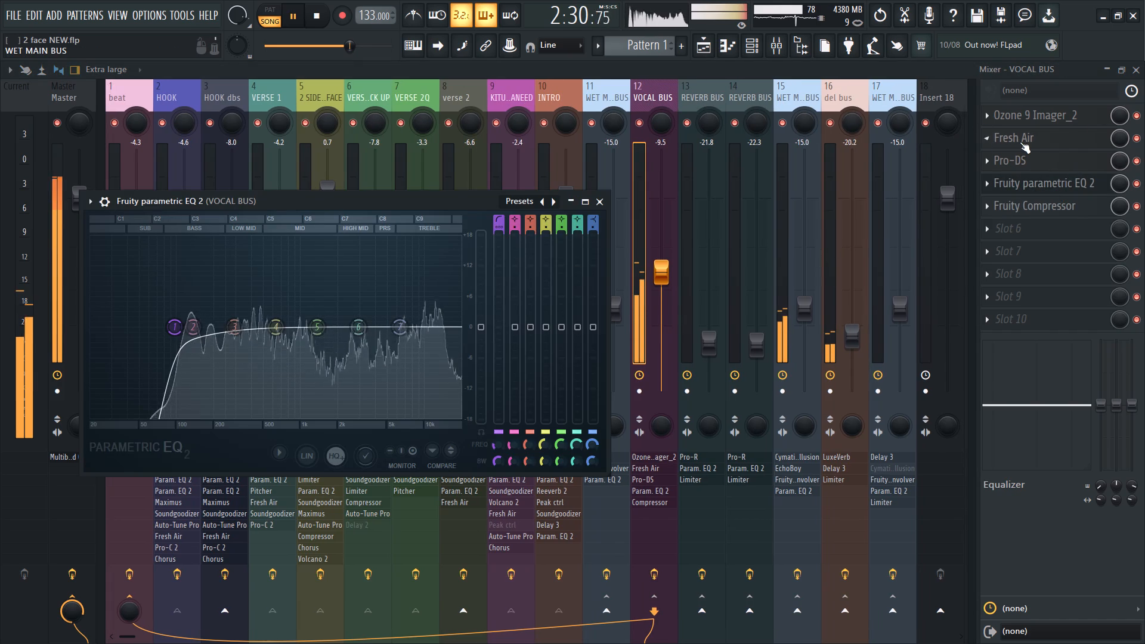
{"action": "left_click", "coordinate": [1020, 142]}
{"action": "scroll", "coordinate": [484, 523], "scroll_direction": "down", "scroll_amount": 1}
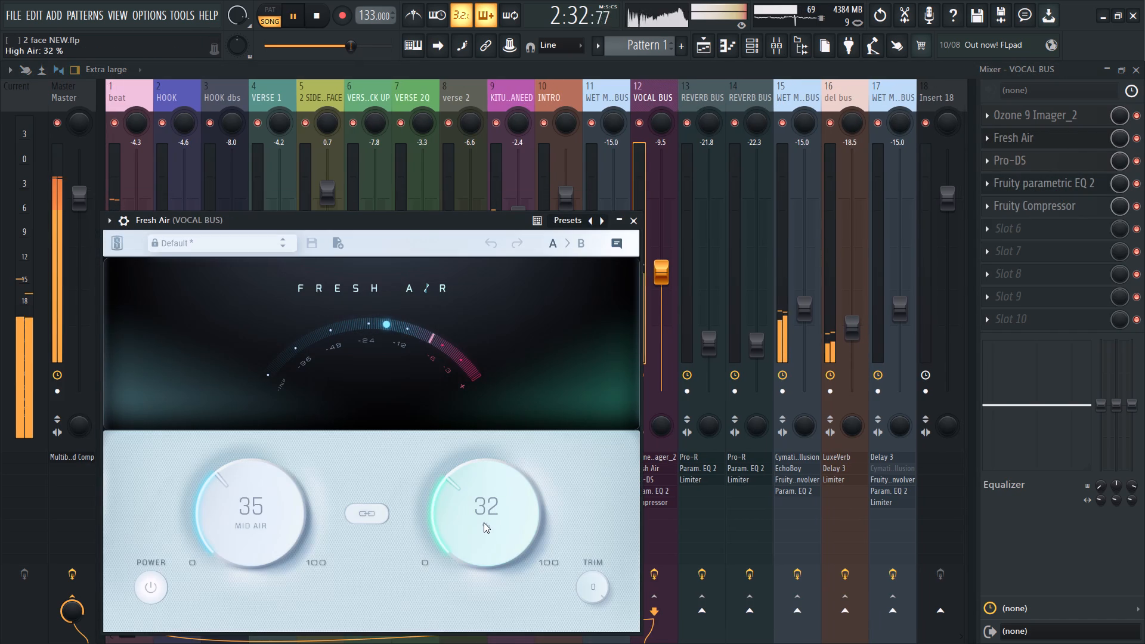
{"action": "left_click", "coordinate": [636, 228]}
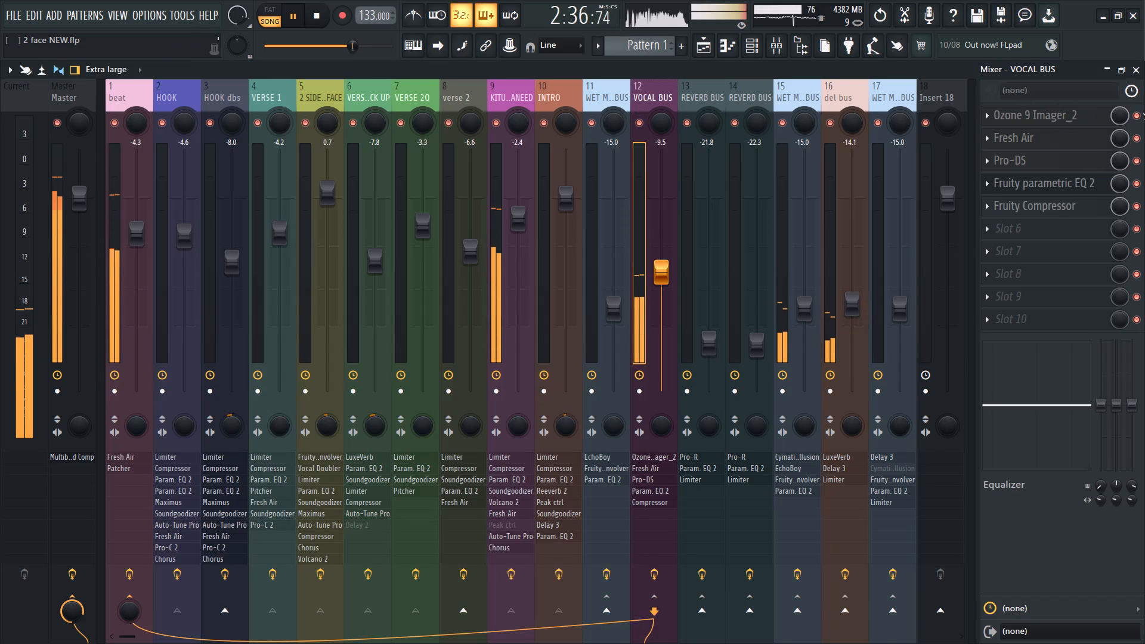
Compare the VOCAL BUS sound again with the Ozone 9 Imager bypassed and enabled.
{"action": "left_click", "coordinate": [1138, 116]}
{"action": "left_click", "coordinate": [1138, 116]}
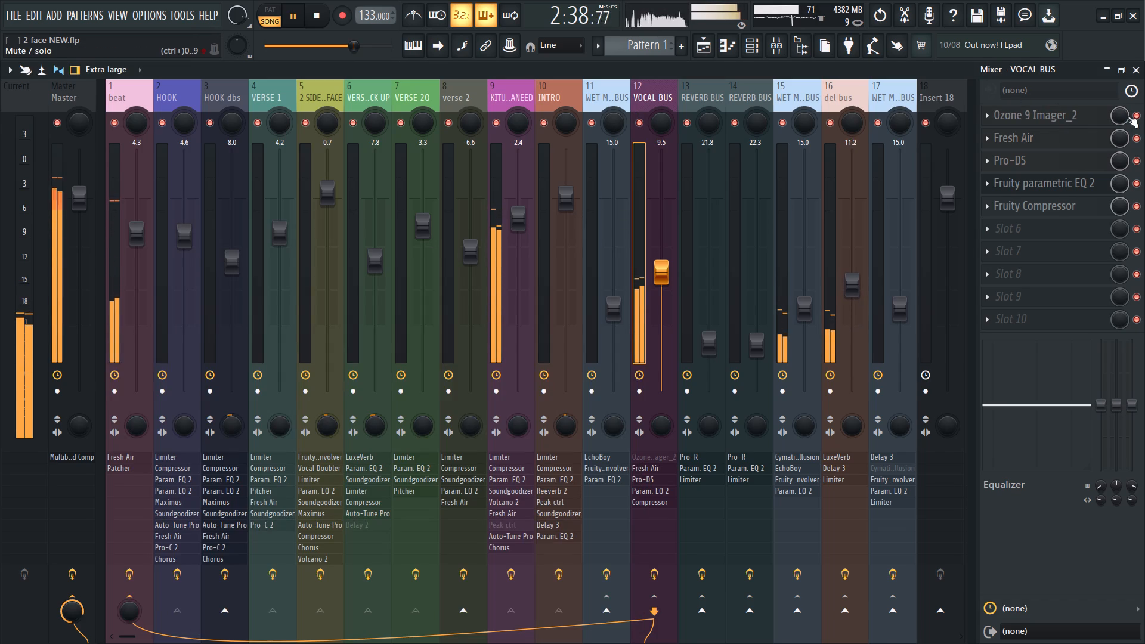
{"action": "left_click", "coordinate": [655, 90]}
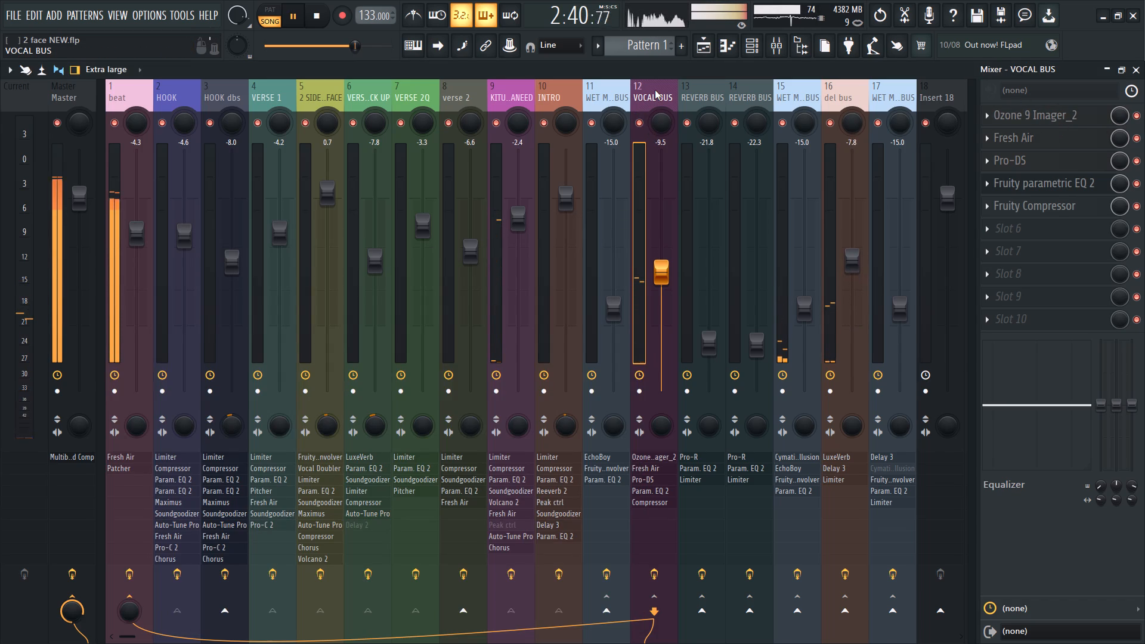
{"action": "scroll", "coordinate": [650, 92], "scroll_direction": "up", "scroll_amount": 2}
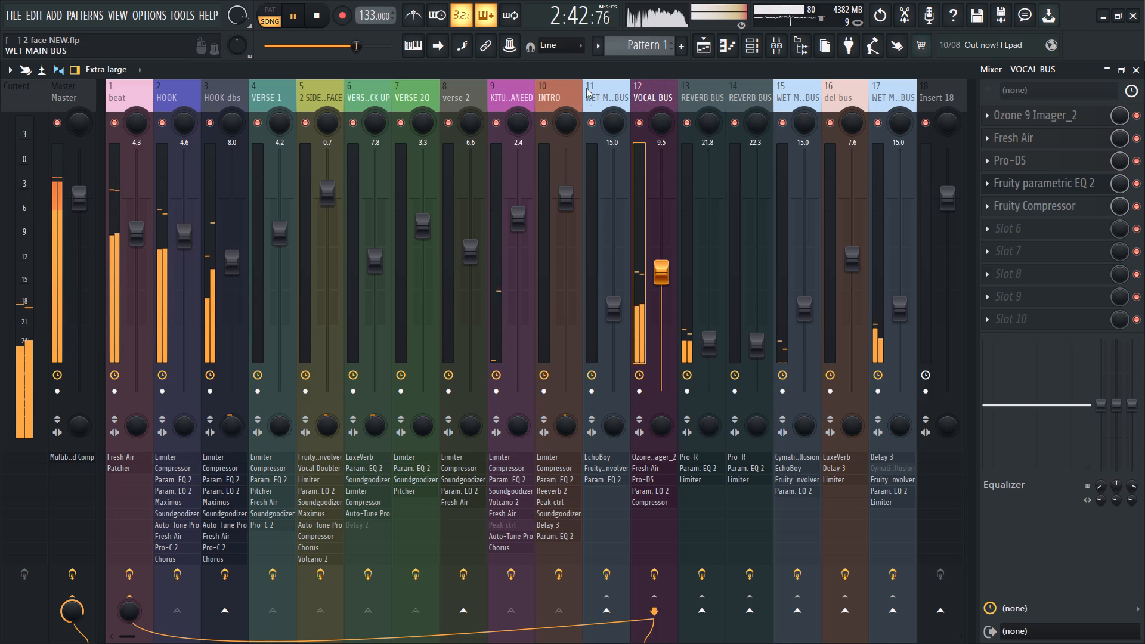
Close all plugin windows again.
{"action": "left_click", "coordinate": [105, 17]}
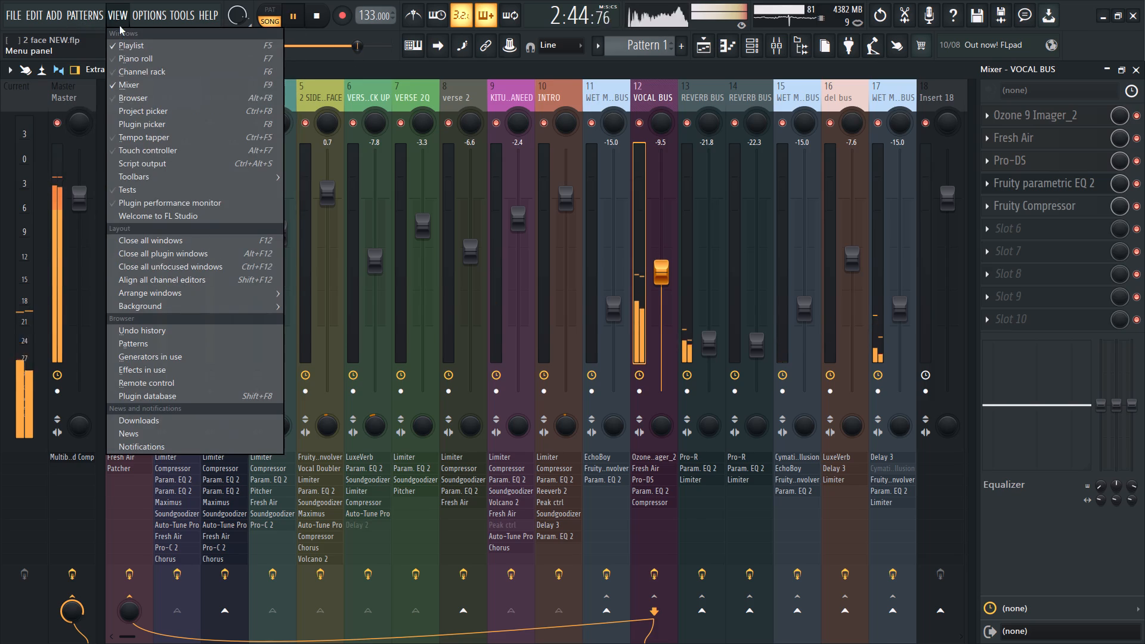
{"action": "left_click", "coordinate": [165, 256]}
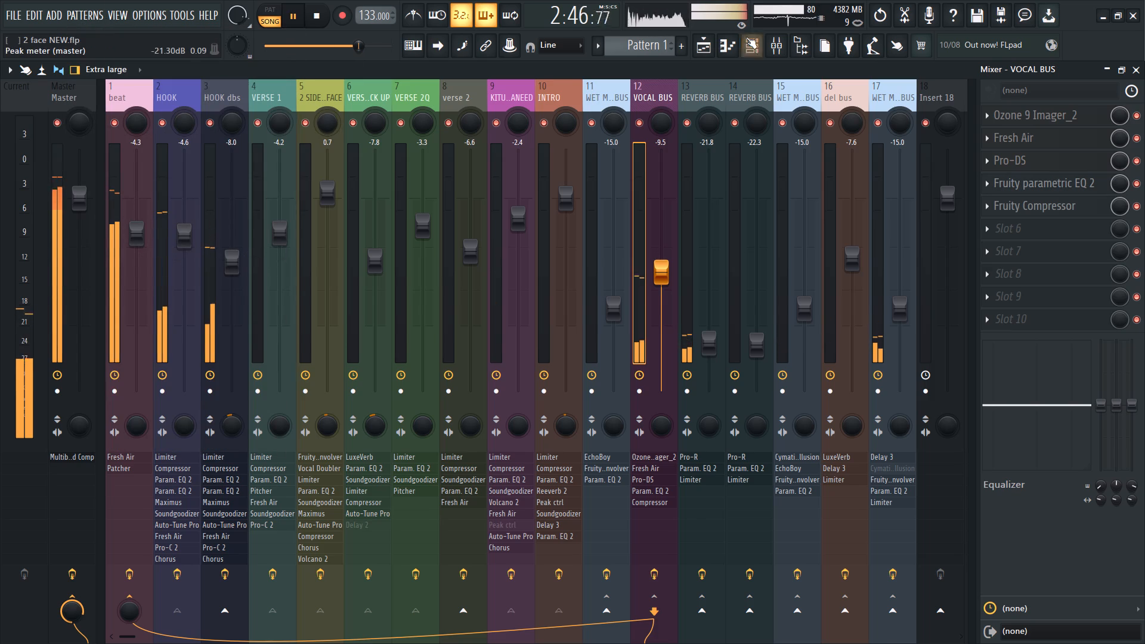
Check the HOOK mixer track's effect chain and routing.
{"action": "left_click", "coordinate": [705, 42]}
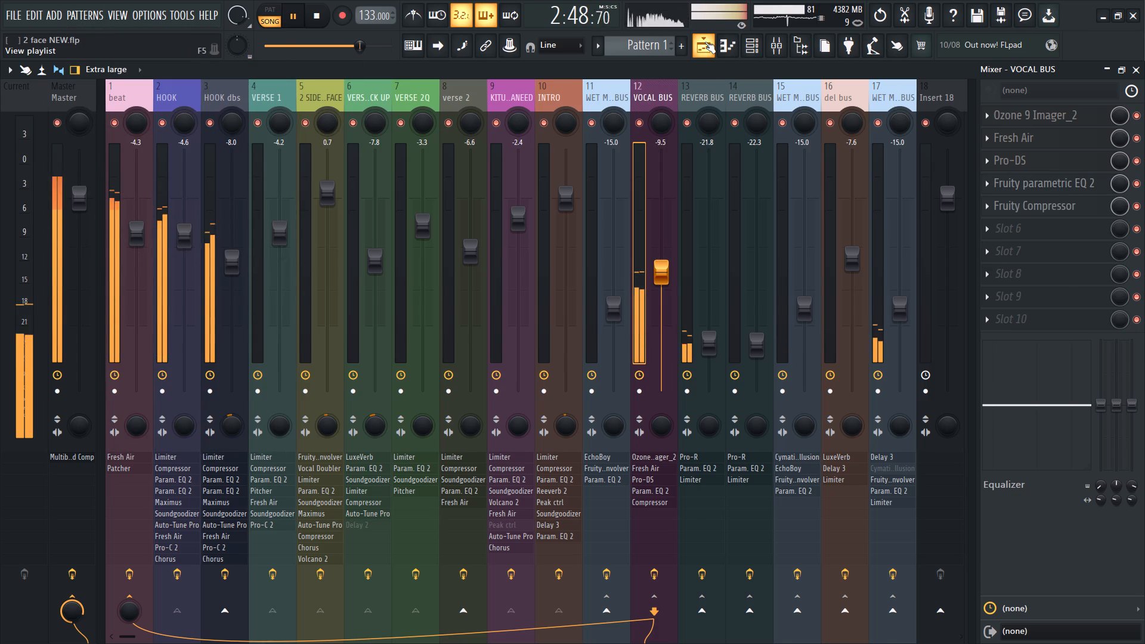
{"action": "left_click", "coordinate": [705, 42]}
{"action": "left_click", "coordinate": [184, 107]}
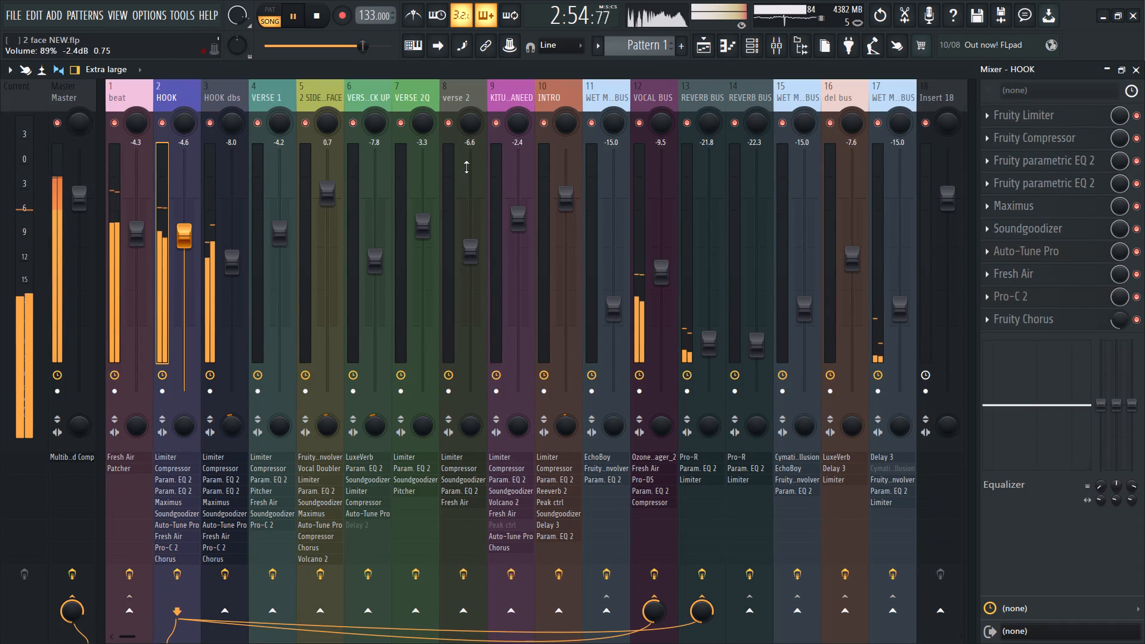
Move the song playback position to about bar 25 in the playlist.
{"action": "left_click", "coordinate": [705, 44]}
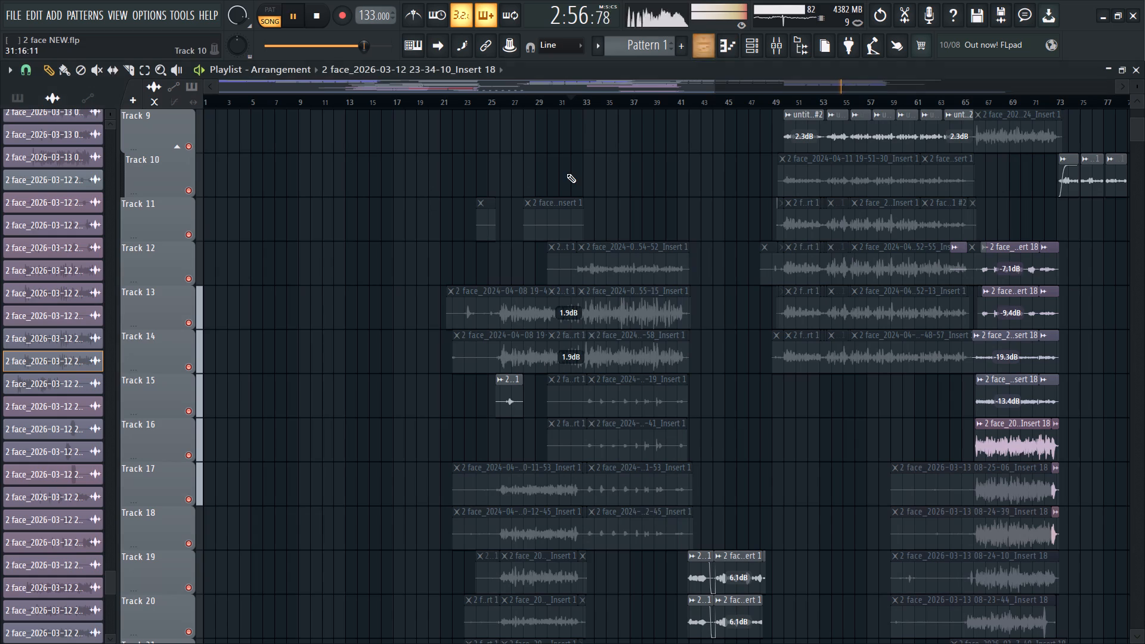
{"action": "scroll", "coordinate": [493, 234], "scroll_direction": "down", "scroll_amount": 3, "text": "ctrl"}
{"action": "left_click", "coordinate": [407, 104]}
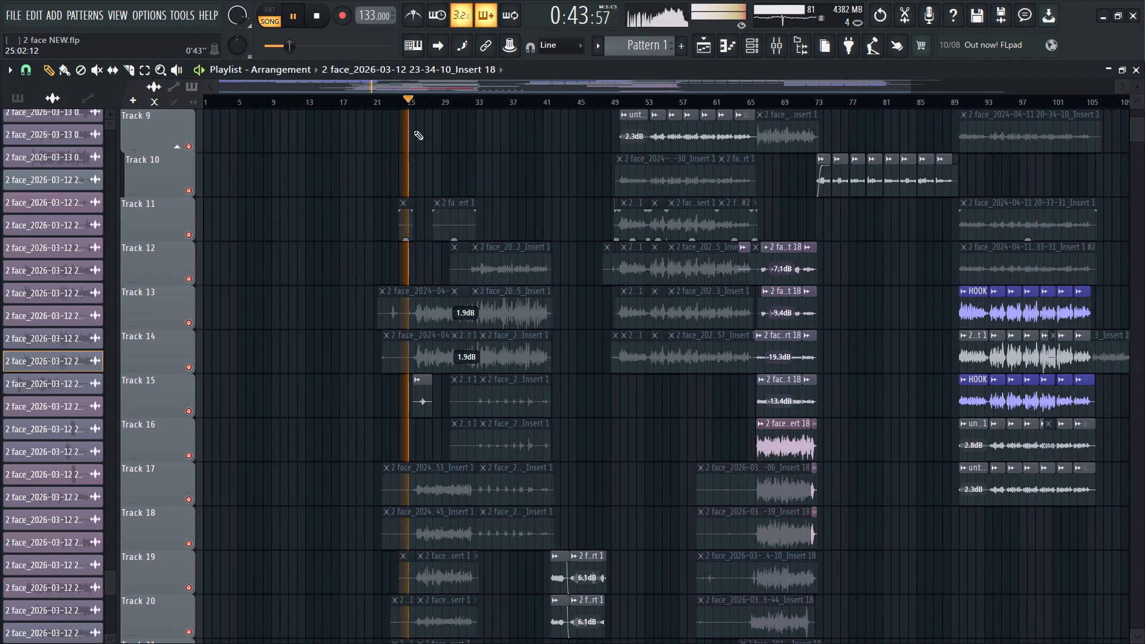
Select the vocal clips starting at bar 21 on Tracks 29 and 30 and trim their ends back to about bar 33.
{"action": "scroll", "coordinate": [455, 268], "scroll_direction": "down", "scroll_amount": 9}
{"action": "scroll", "coordinate": [451, 288], "scroll_direction": "up", "scroll_amount": 4, "text": "ctrl"}
{"action": "scroll", "coordinate": [451, 288], "scroll_direction": "down", "scroll_amount": 3}
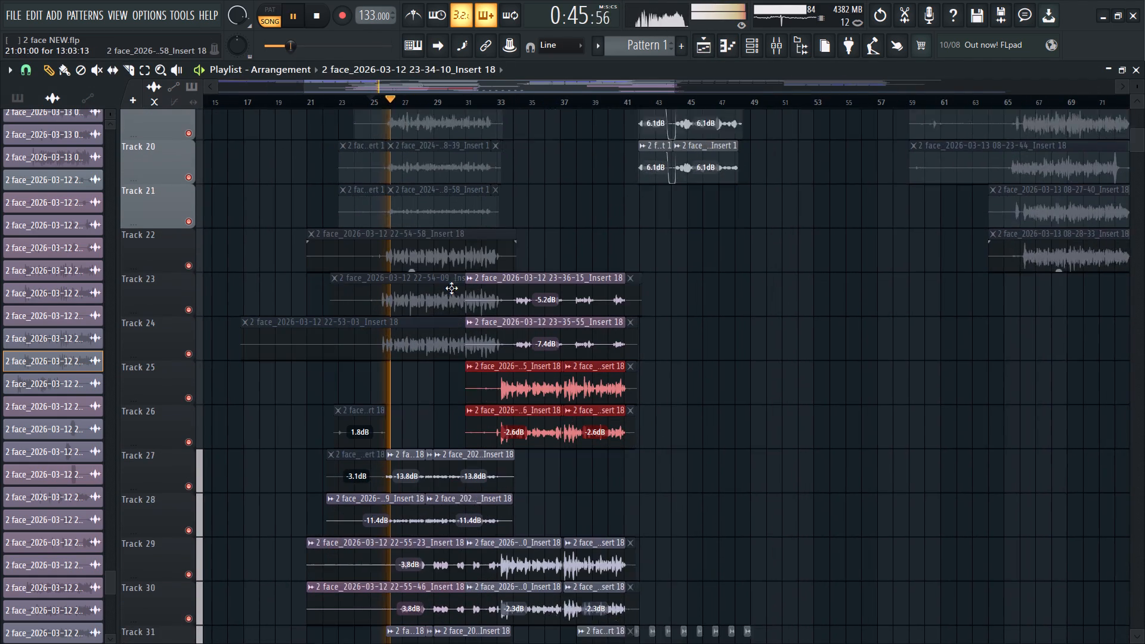
{"action": "scroll", "coordinate": [382, 490], "scroll_direction": "down", "scroll_amount": 3}
{"action": "scroll", "coordinate": [395, 405], "scroll_direction": "up", "scroll_amount": 8, "text": "ctrl"}
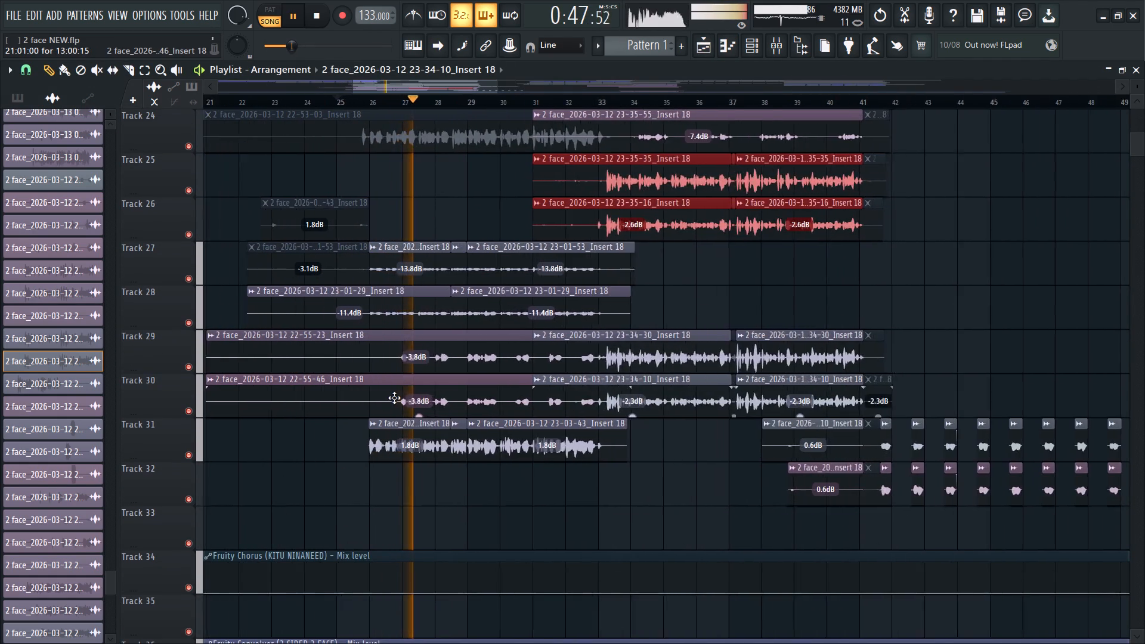
{"action": "scroll", "coordinate": [383, 391], "scroll_direction": "up", "scroll_amount": 3, "text": "ctrl"}
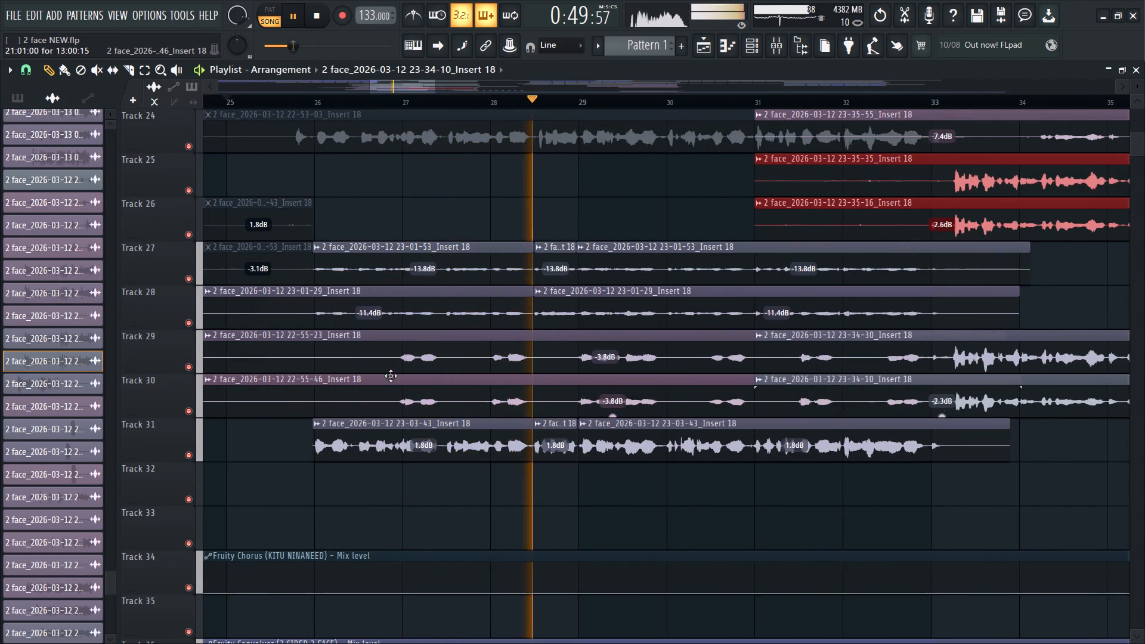
{"action": "scroll", "coordinate": [394, 385], "scroll_direction": "down", "scroll_amount": 5, "text": "ctrl"}
{"action": "left_click_drag", "start_coordinate": [391, 352], "coordinate": [384, 386], "text": "ctrl"}
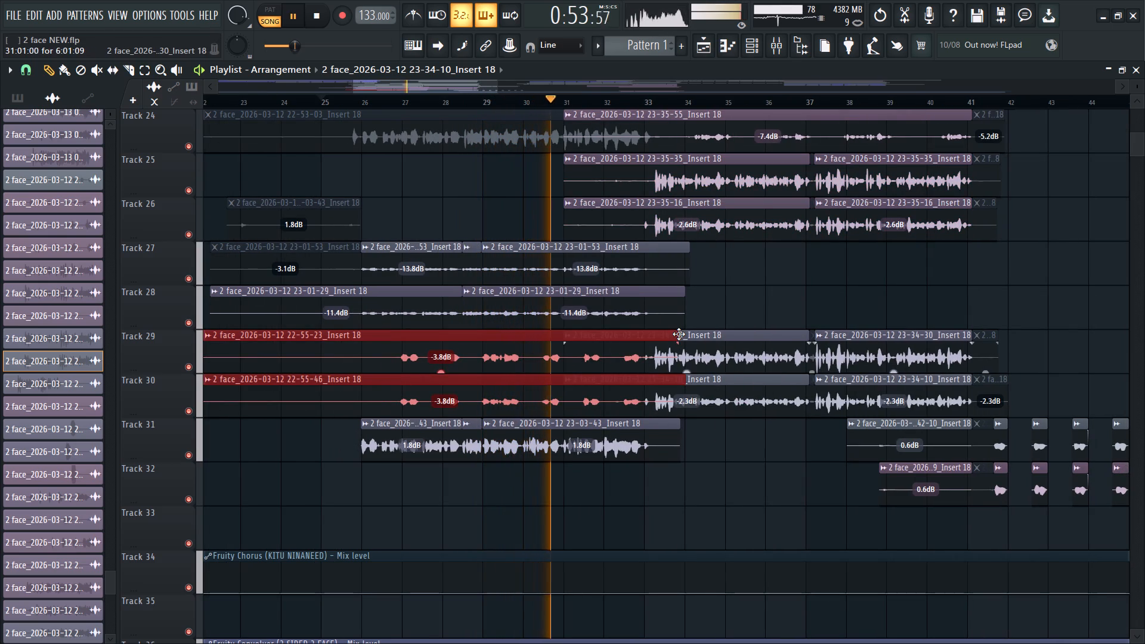
{"action": "left_click_drag", "start_coordinate": [677, 337], "coordinate": [645, 366], "text": "alt"}
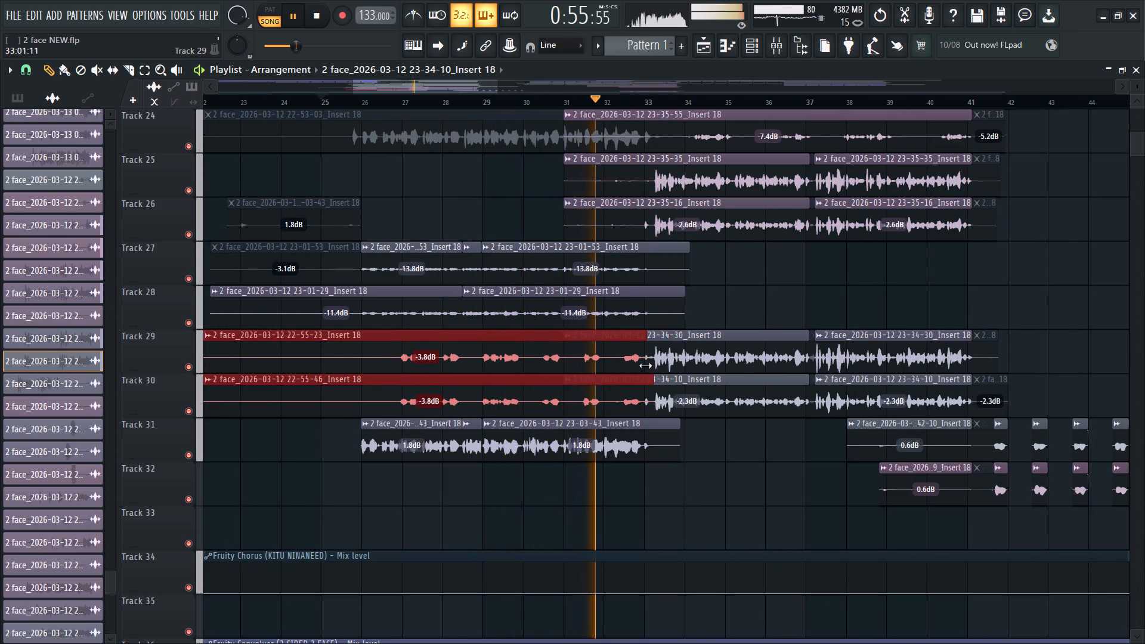
Shorten the ends of the two selected vocal clips on Tracks 29 and 30 slightly further, to about bar 33.
{"action": "left_click_drag", "start_coordinate": [645, 366], "coordinate": [642, 399], "text": "alt"}
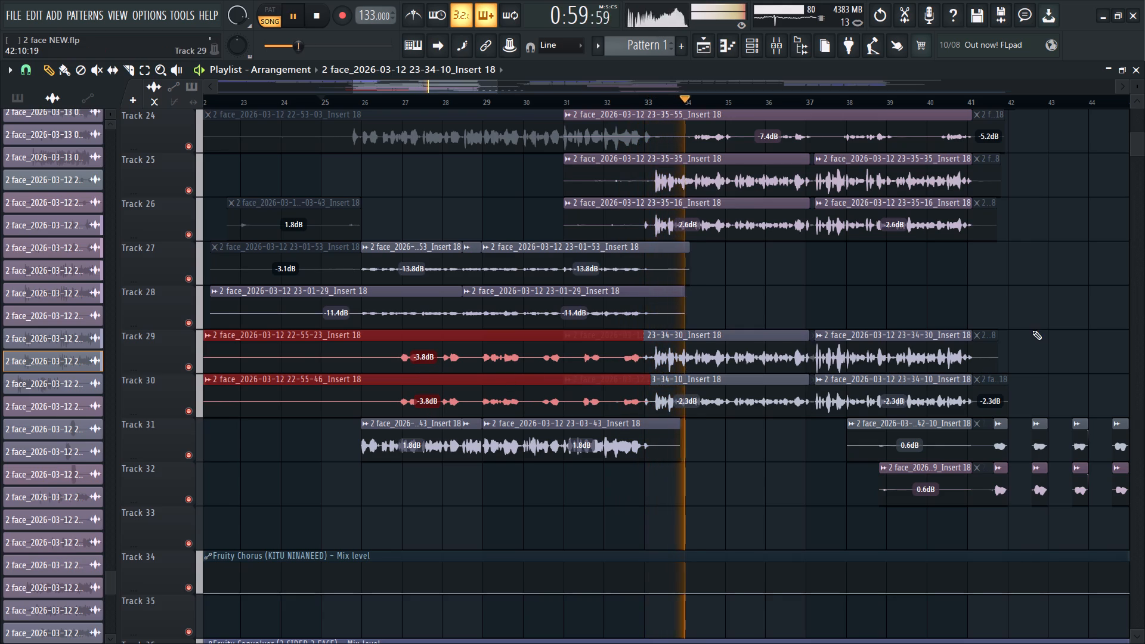
Select the vocal clips between bars 31 and 41 on Tracks 25 and 26 and raise their gain to 1.0 dB and -1.6 dB.
{"action": "left_click_drag", "start_coordinate": [945, 248], "coordinate": [795, 197], "text": "ctrl"}
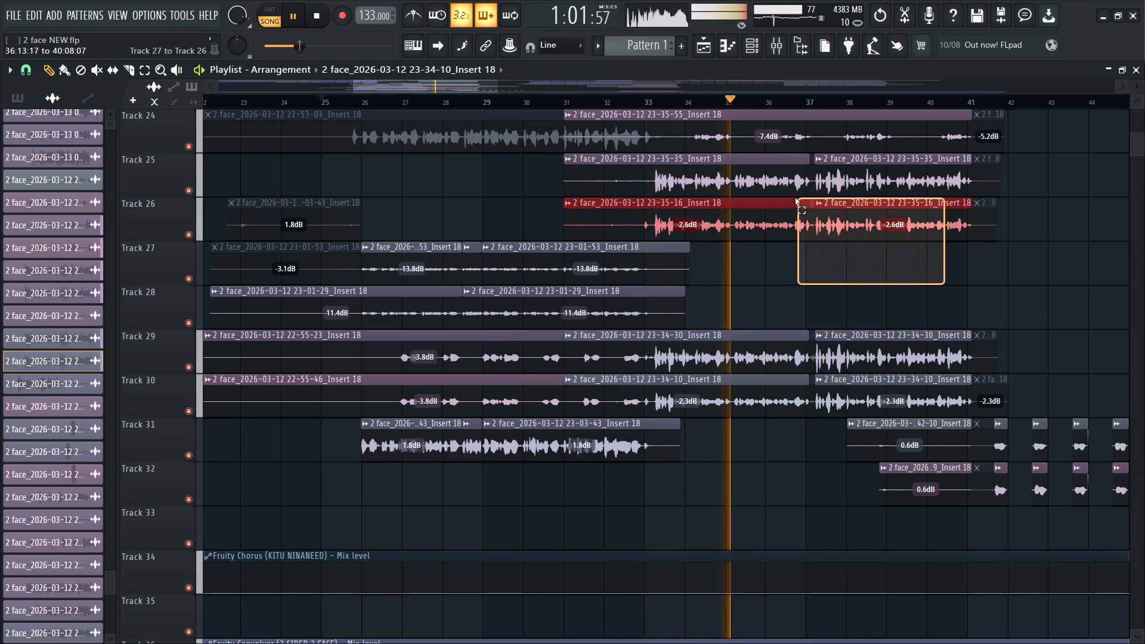
{"action": "left_click_drag", "start_coordinate": [795, 197], "coordinate": [787, 186], "text": "ctrl"}
{"action": "left_click_drag", "start_coordinate": [896, 239], "coordinate": [895, 230]}
{"action": "left_click", "coordinate": [896, 239]}
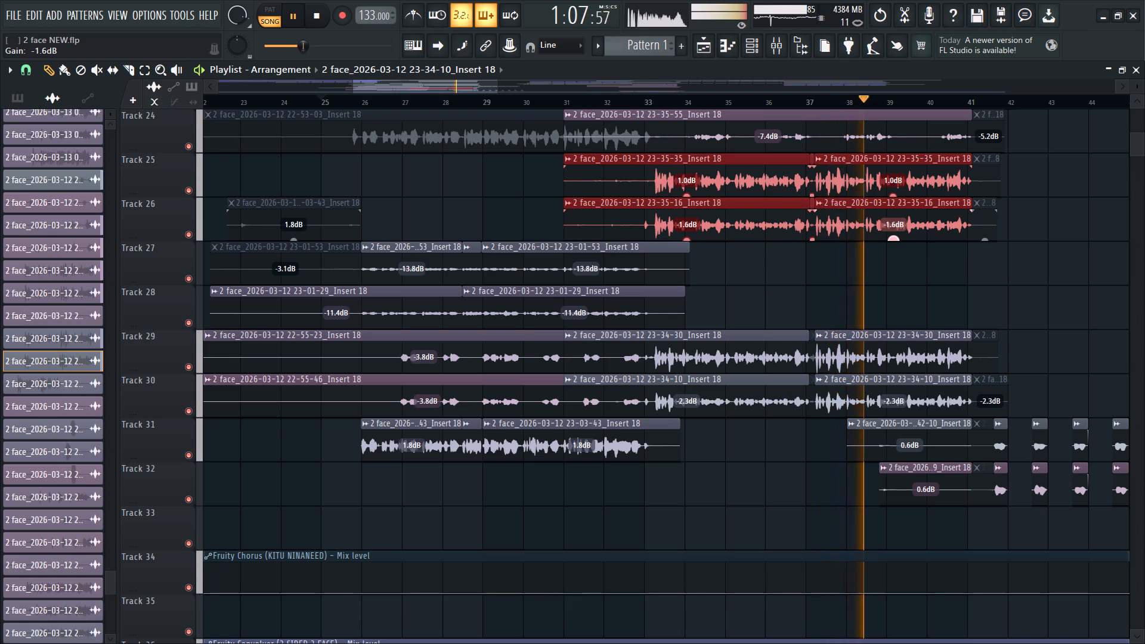
{"action": "left_click", "coordinate": [896, 239]}
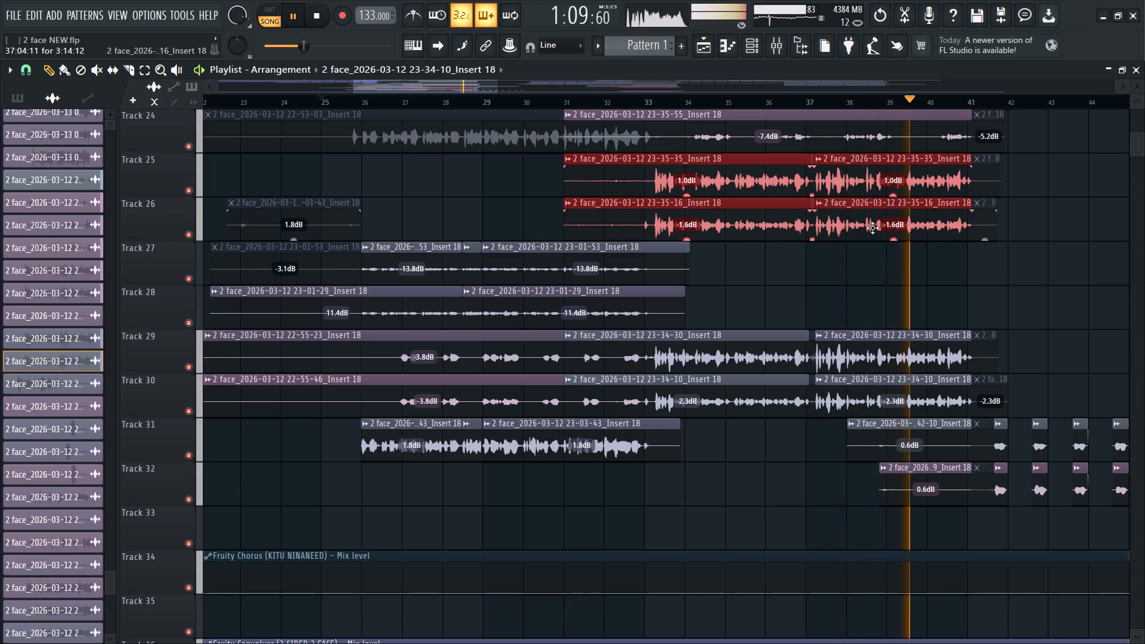
Replay from about bar 32 and check the Track 25 vocal clip's audio settings and its VERSE 1 mixer track.
{"action": "left_click", "coordinate": [609, 98]}
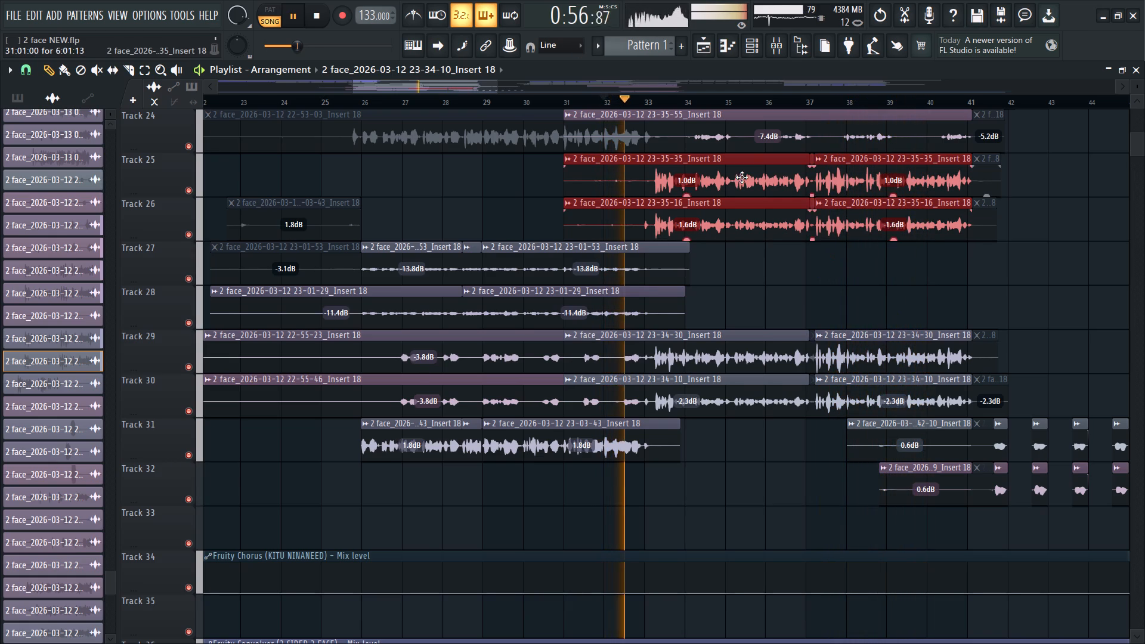
{"action": "double_click", "coordinate": [735, 181]}
{"action": "left_click", "coordinate": [772, 54]}
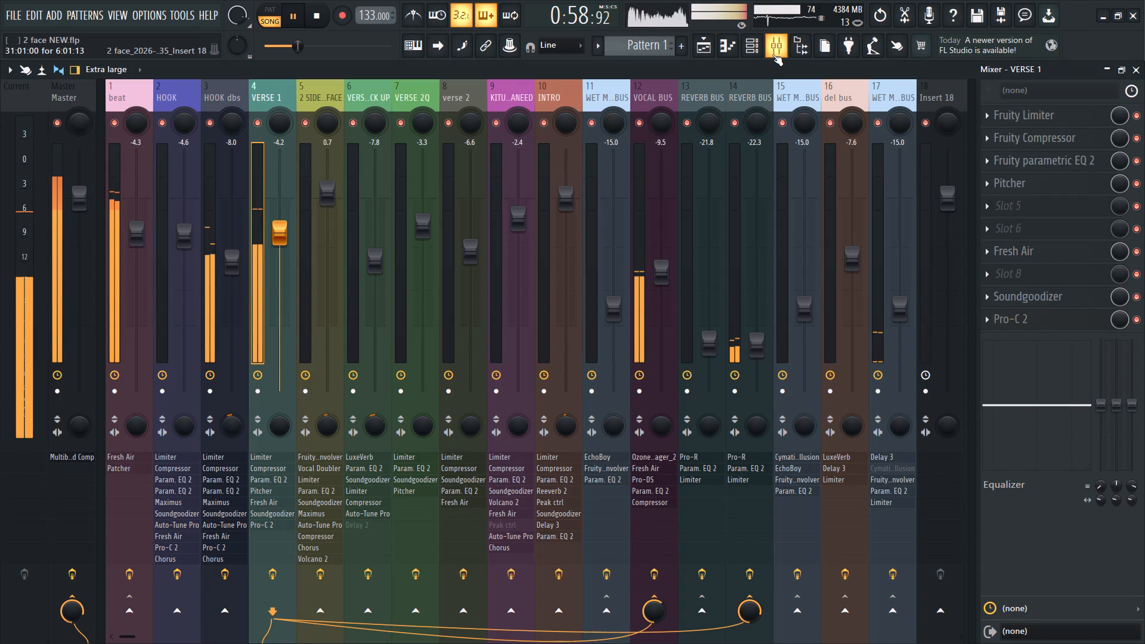
{"action": "left_click", "coordinate": [773, 54]}
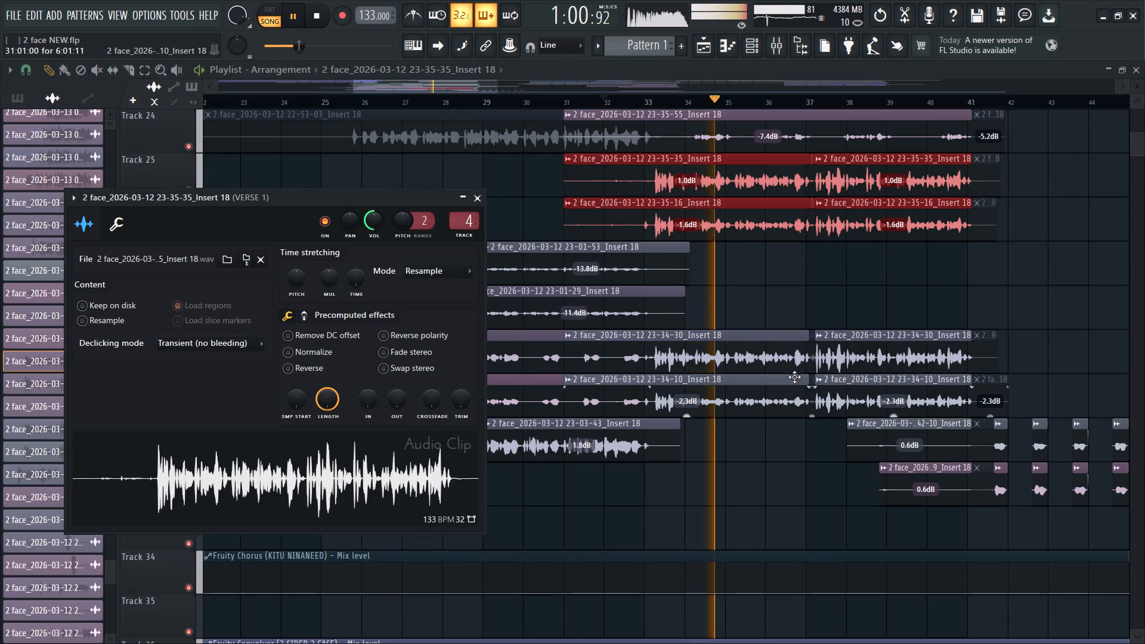
Lower the channel volume of the 23-34-30 vocal clip on Track 29 to 69% (-7.5 dB) and close its settings.
{"action": "double_click", "coordinate": [778, 357]}
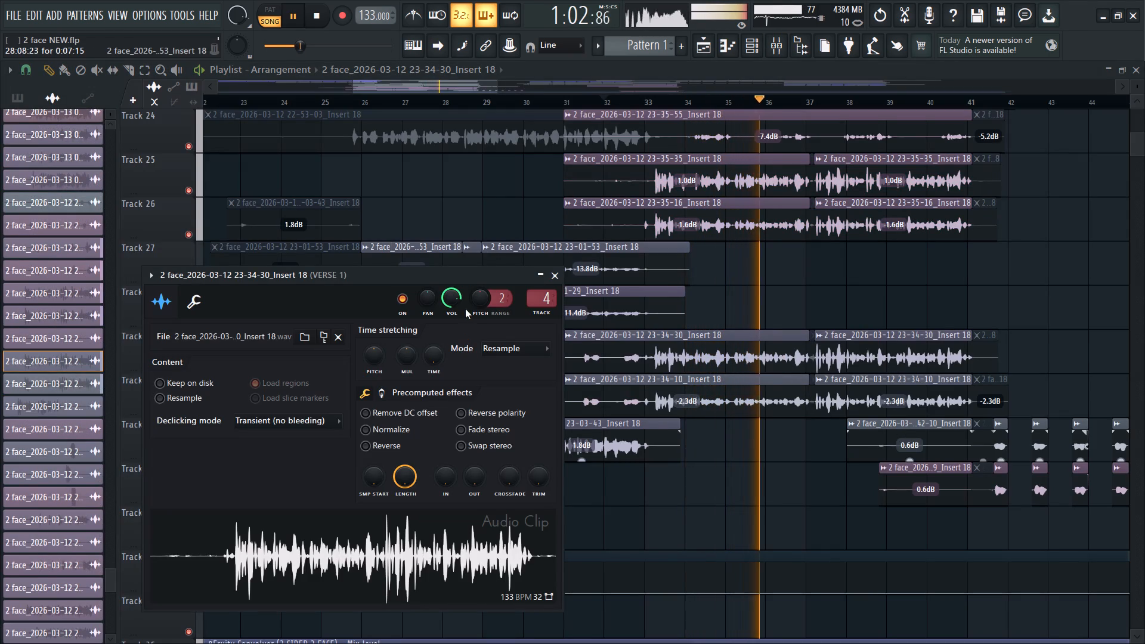
{"action": "scroll", "coordinate": [457, 304], "scroll_direction": "down", "scroll_amount": 2}
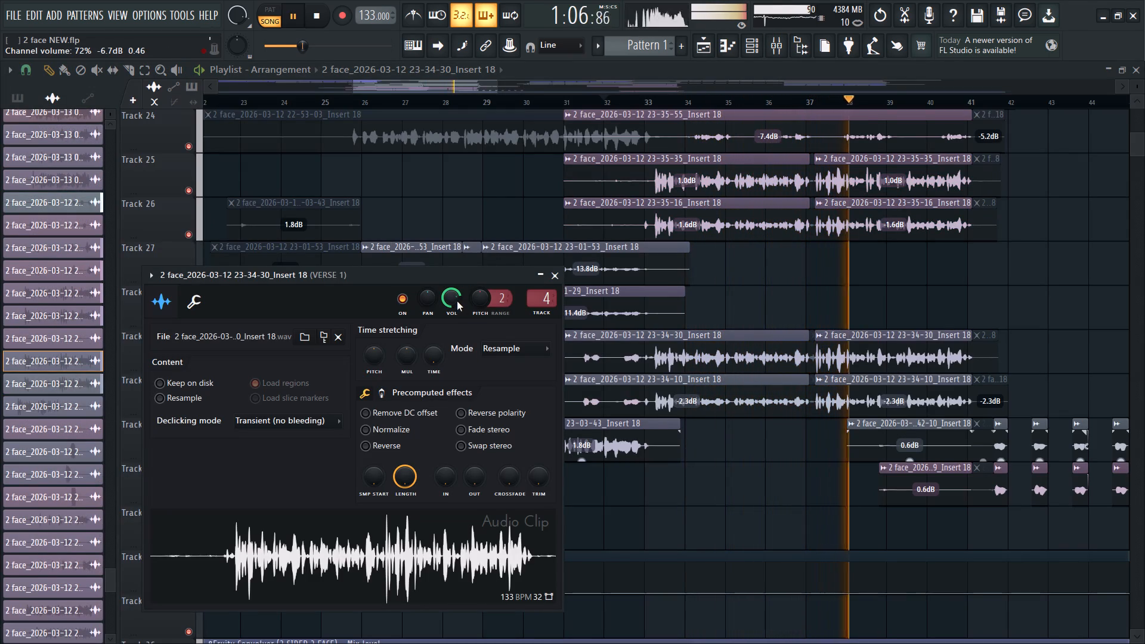
{"action": "scroll", "coordinate": [456, 300], "scroll_direction": "down", "scroll_amount": 1}
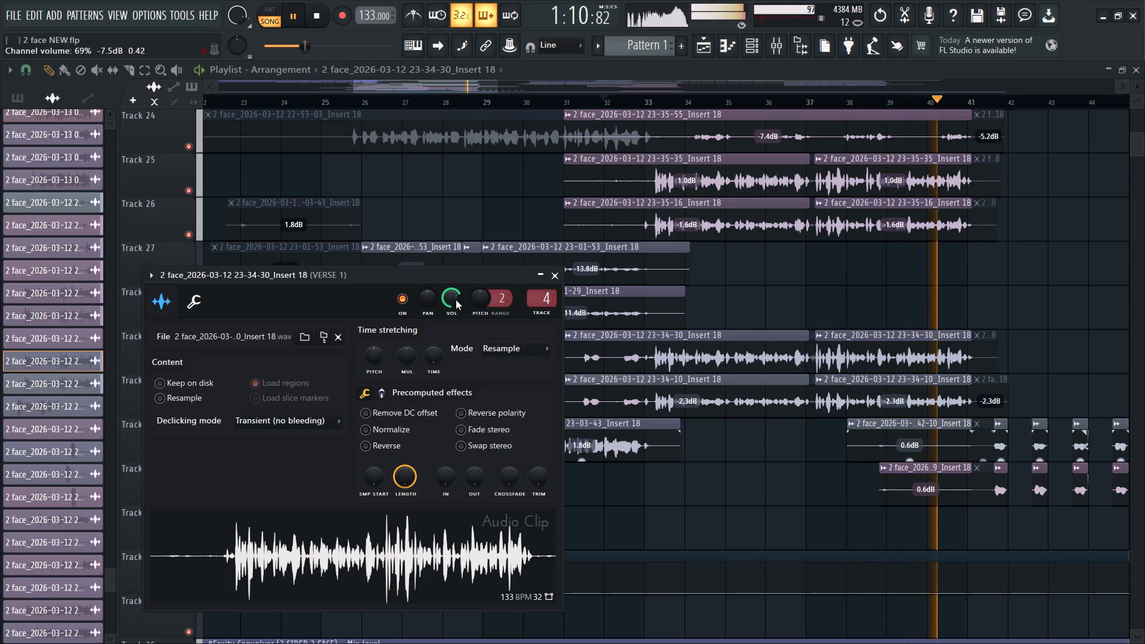
{"action": "left_click", "coordinate": [553, 273]}
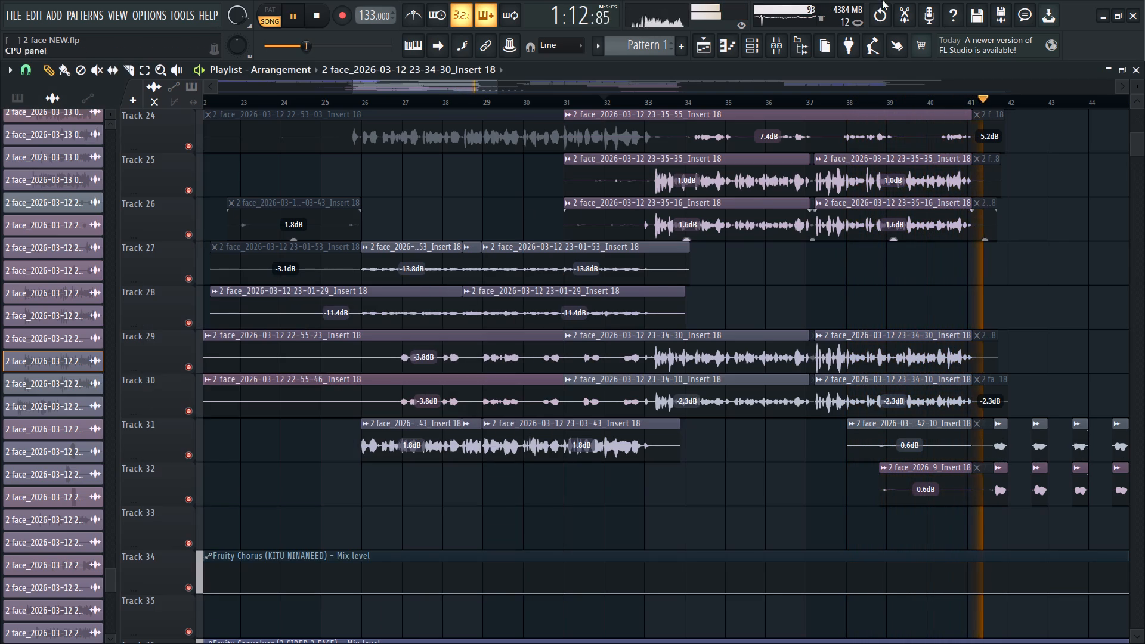
Close all open windows in the workspace.
{"action": "left_click", "coordinate": [119, 19]}
{"action": "left_click", "coordinate": [193, 242]}
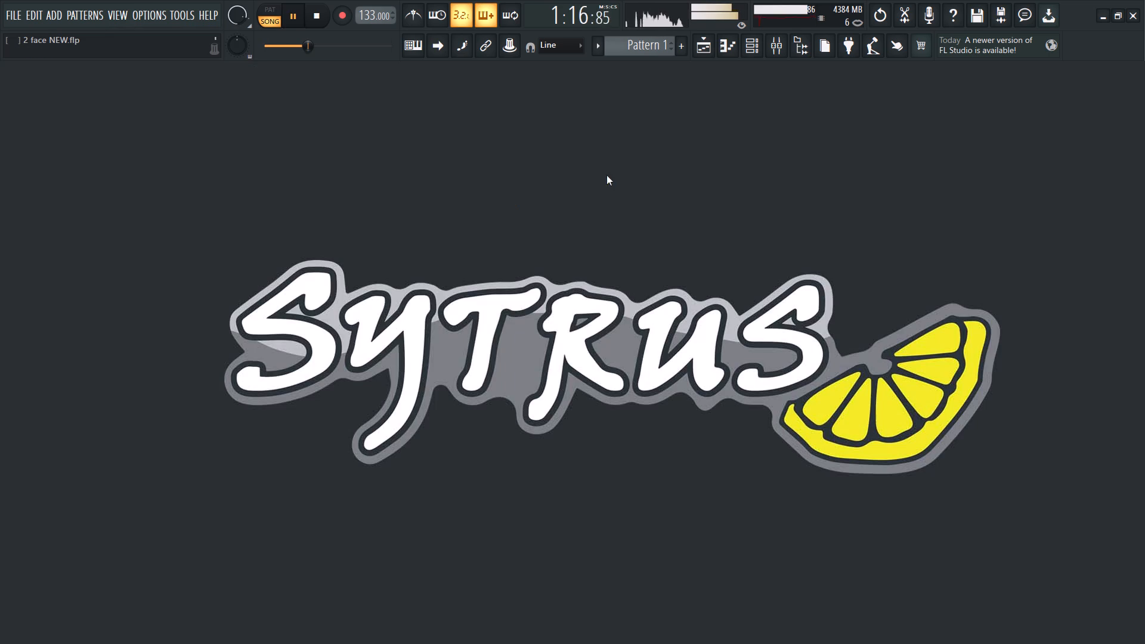
Minimize FL Studio, search Windows for "ku" and launch the Kuro app.
{"action": "left_click", "coordinate": [1106, 15]}
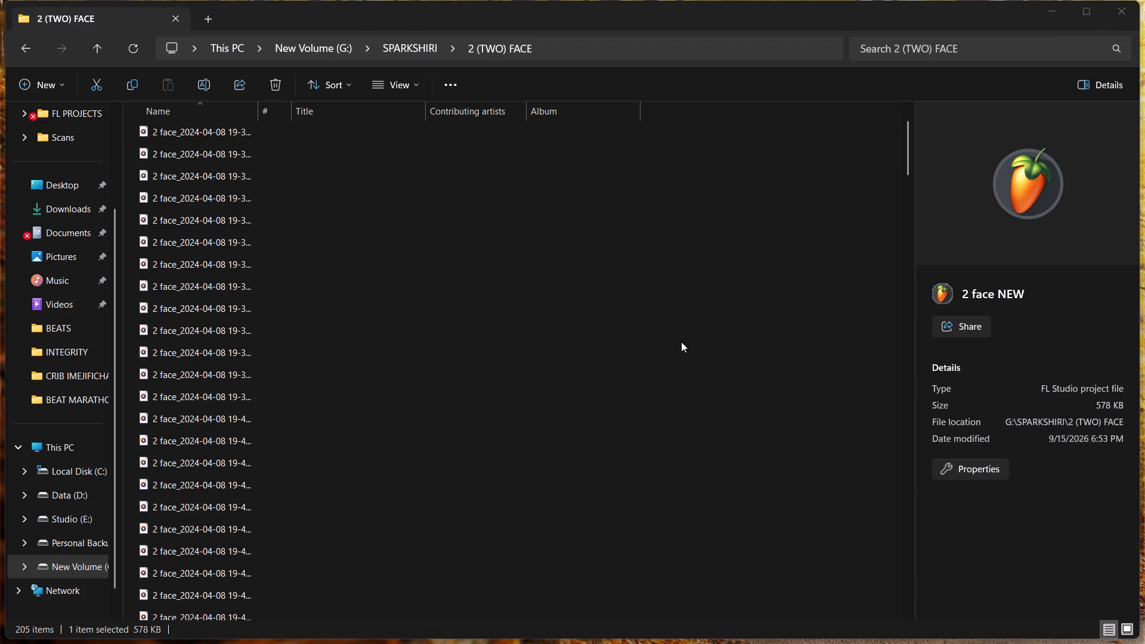
{"action": "left_click", "coordinate": [69, 628]}
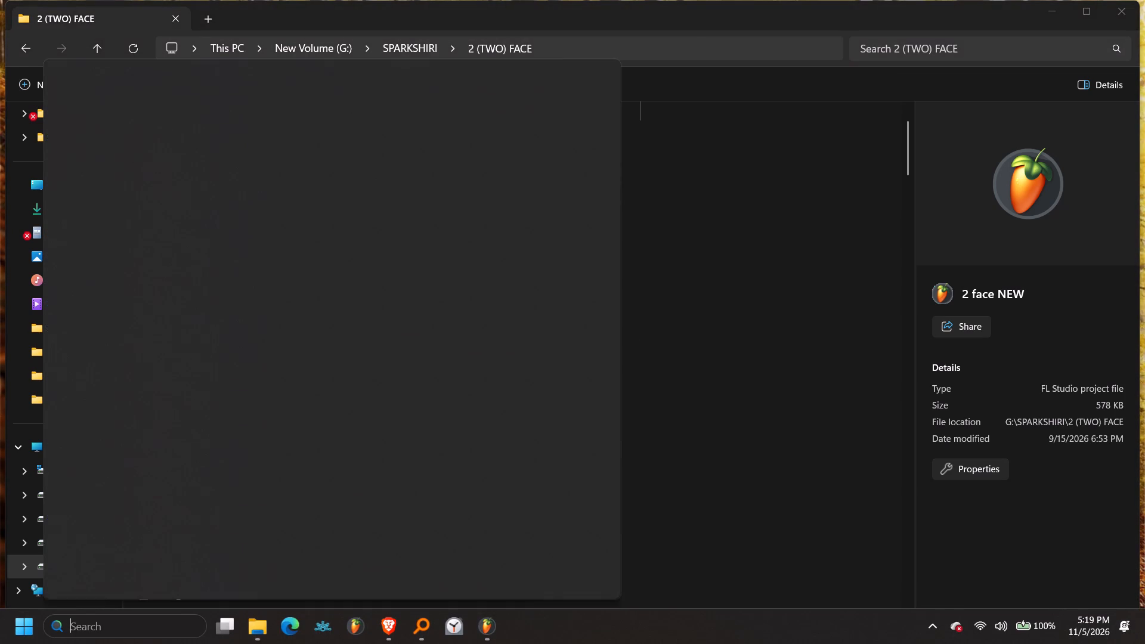
{"action": "key", "text": "k"}
{"action": "key", "text": "u"}
{"action": "left_click", "coordinate": [147, 166]}
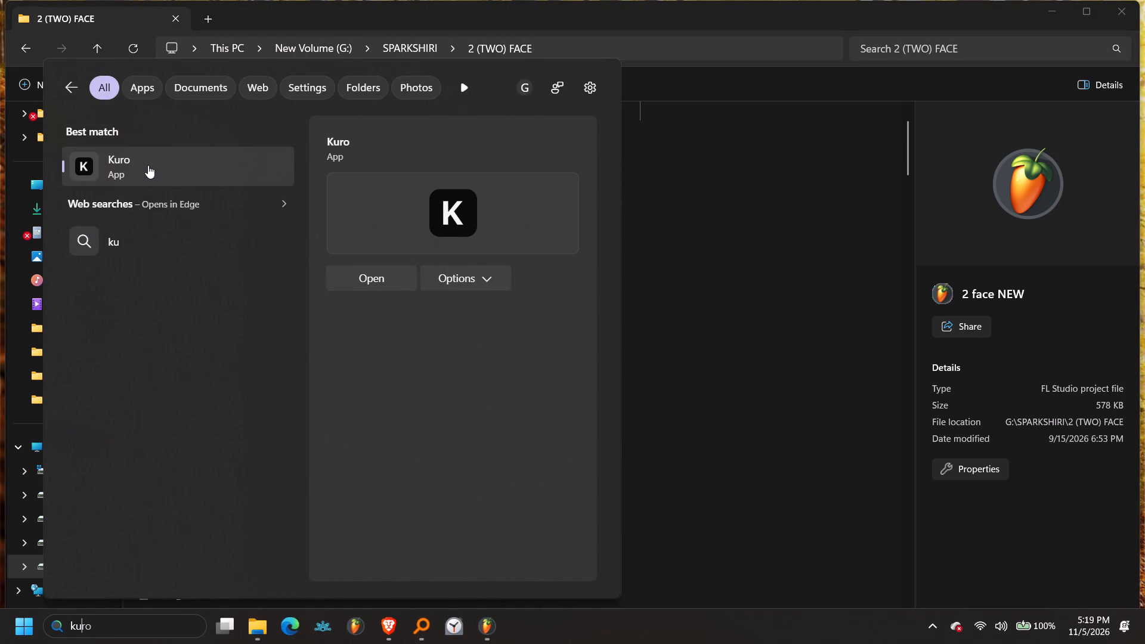
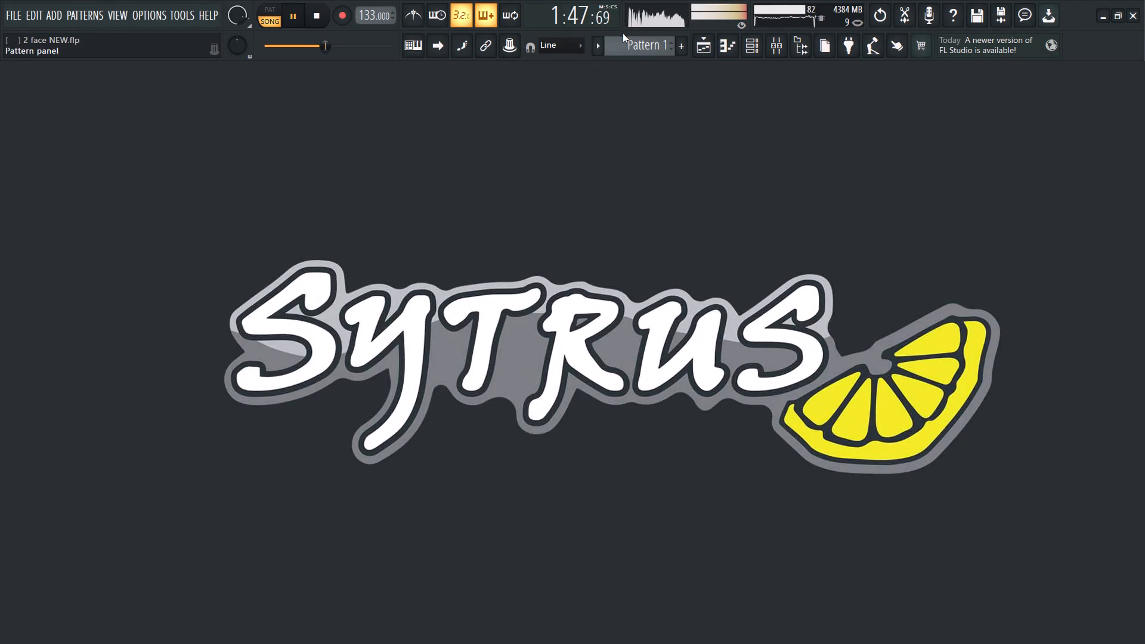
Reopen the playlist of the 2 face NEW project.
{"action": "left_click", "coordinate": [704, 38]}
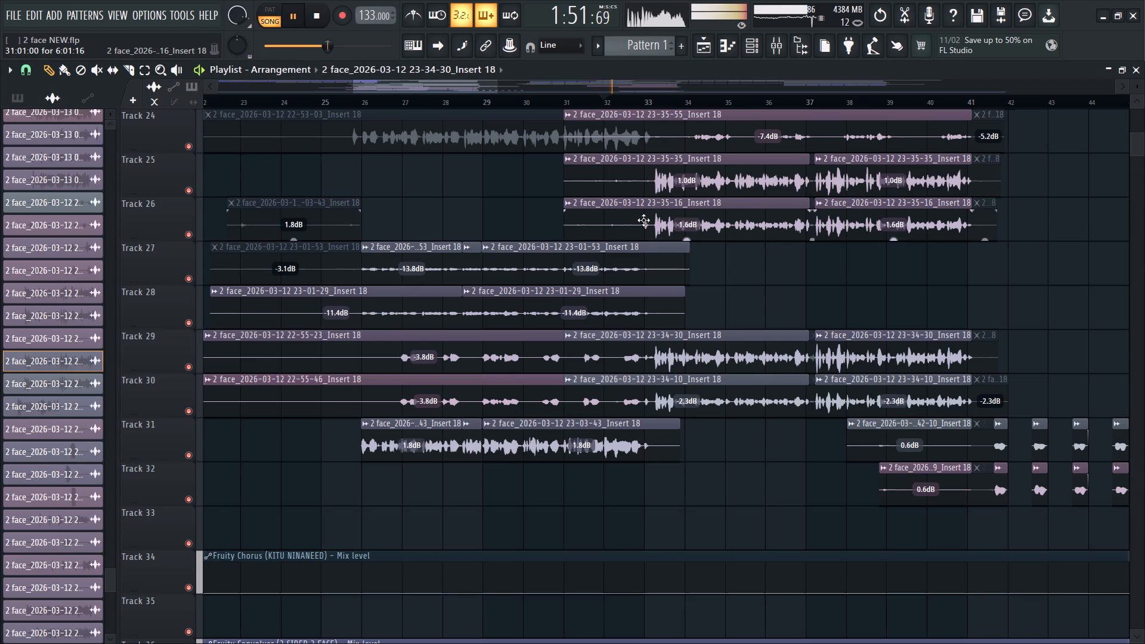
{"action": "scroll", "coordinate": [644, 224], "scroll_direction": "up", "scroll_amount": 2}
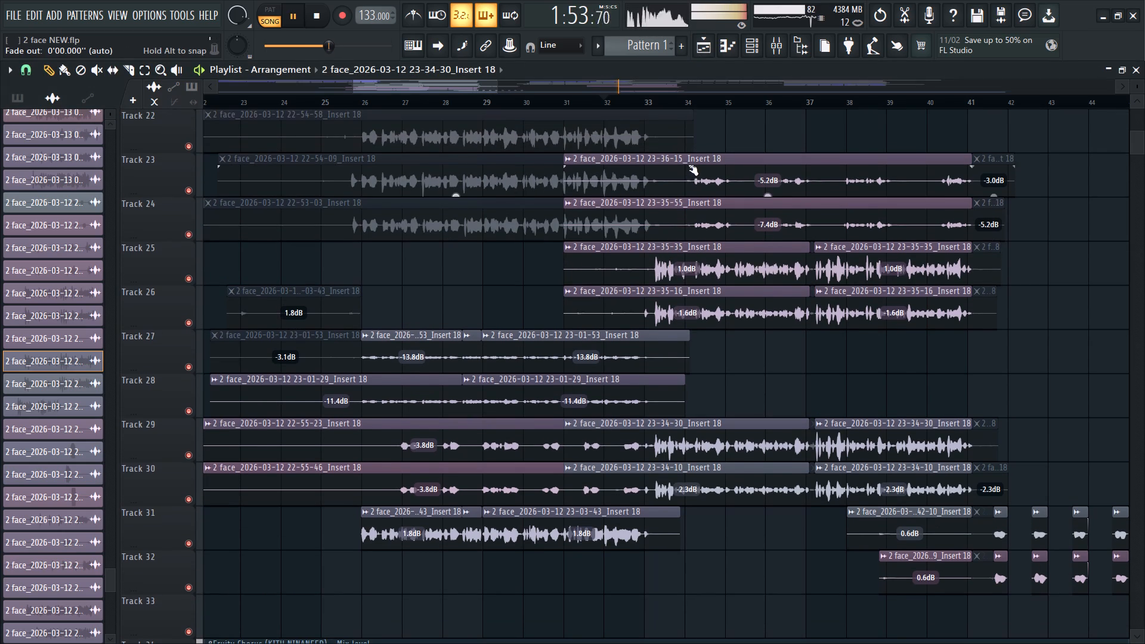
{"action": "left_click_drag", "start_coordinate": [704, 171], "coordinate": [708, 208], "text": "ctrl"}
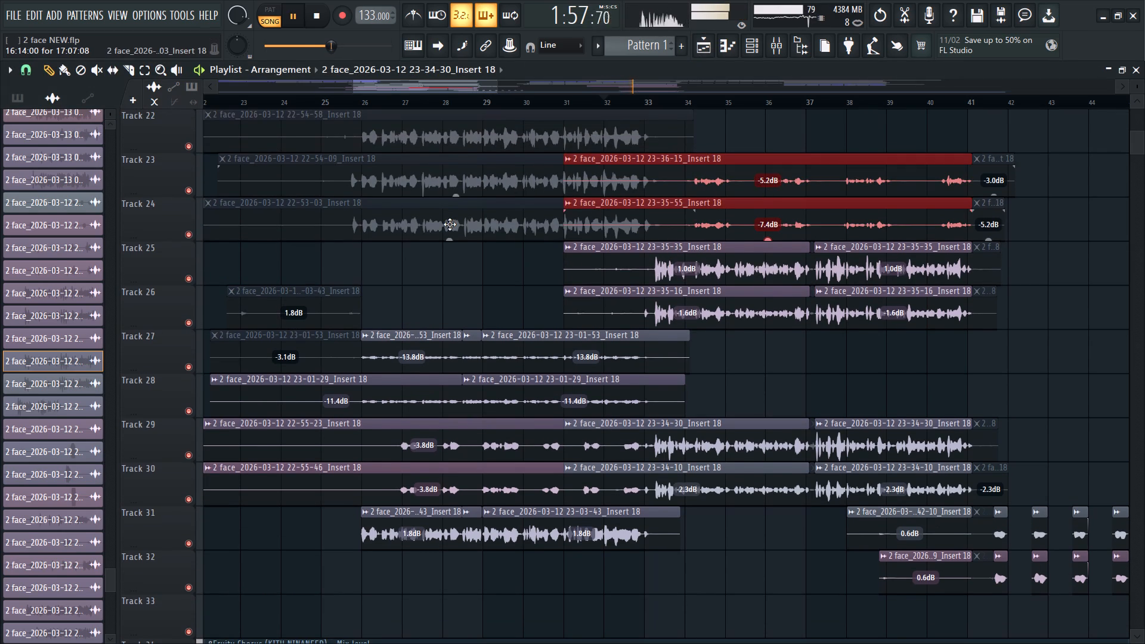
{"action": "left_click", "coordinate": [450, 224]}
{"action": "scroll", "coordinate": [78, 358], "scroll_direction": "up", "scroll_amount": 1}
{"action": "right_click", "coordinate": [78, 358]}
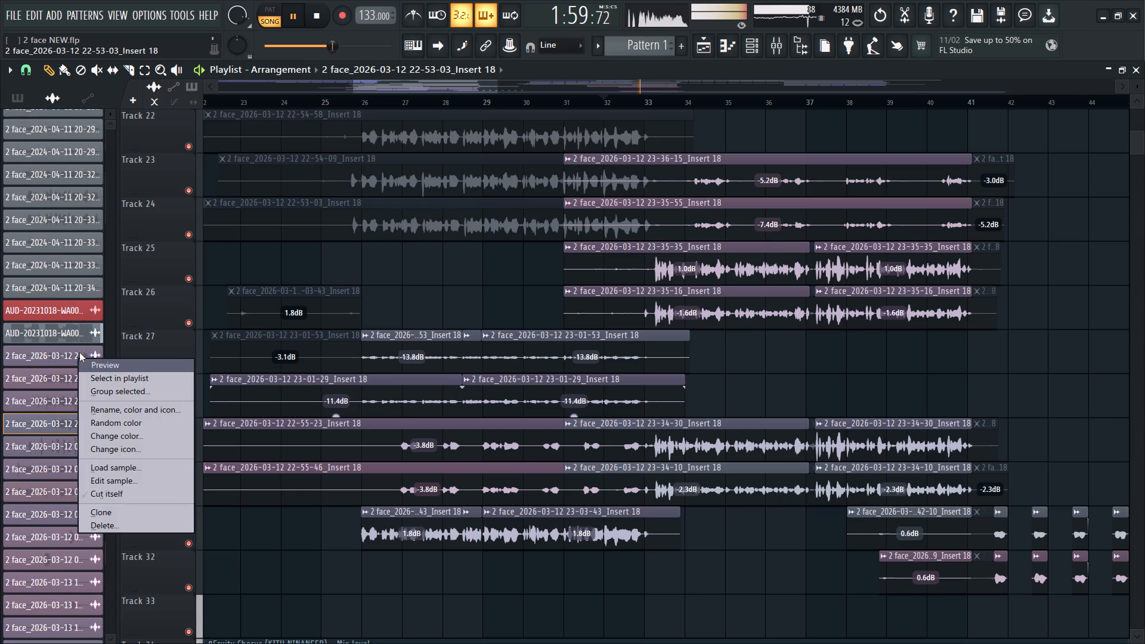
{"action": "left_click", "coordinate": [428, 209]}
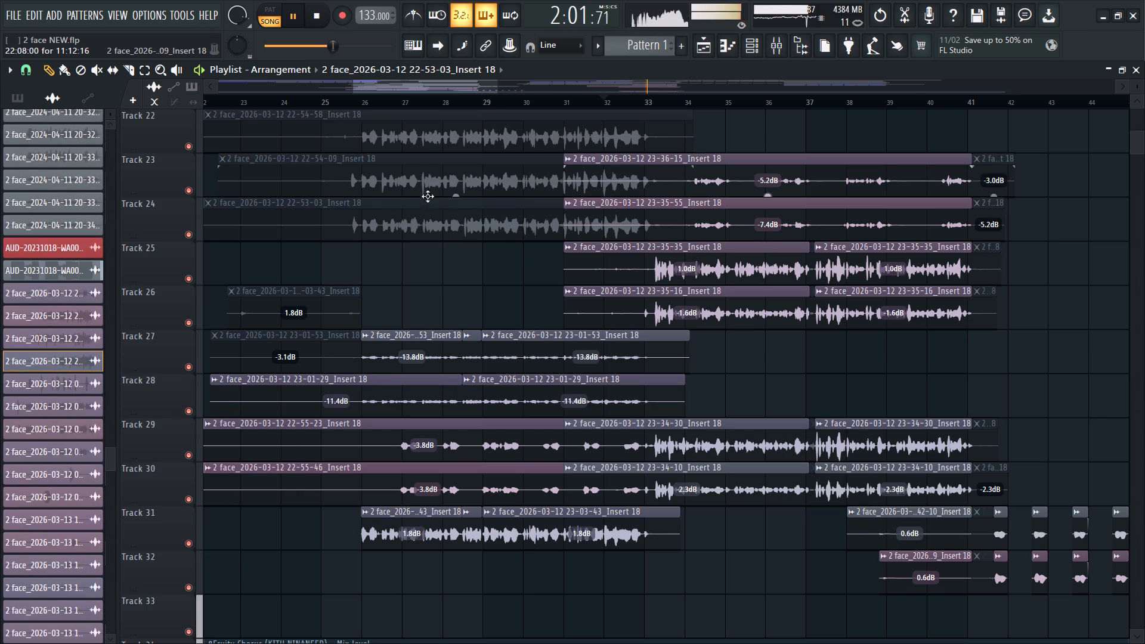
Look over the arrangement from Track 24 up to the hook tracks and back while the song plays.
{"action": "scroll", "coordinate": [419, 228], "scroll_direction": "down", "scroll_amount": 10, "text": "ctrl"}
{"action": "scroll", "coordinate": [419, 230], "scroll_direction": "up", "scroll_amount": 8}
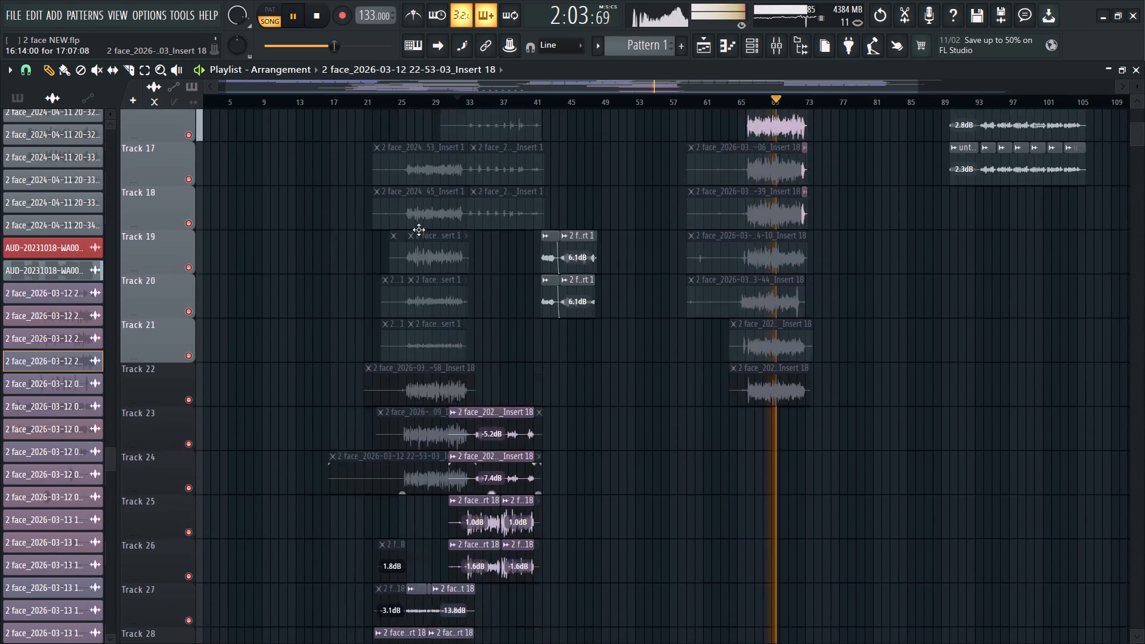
{"action": "scroll", "coordinate": [419, 230], "scroll_direction": "up", "scroll_amount": 11}
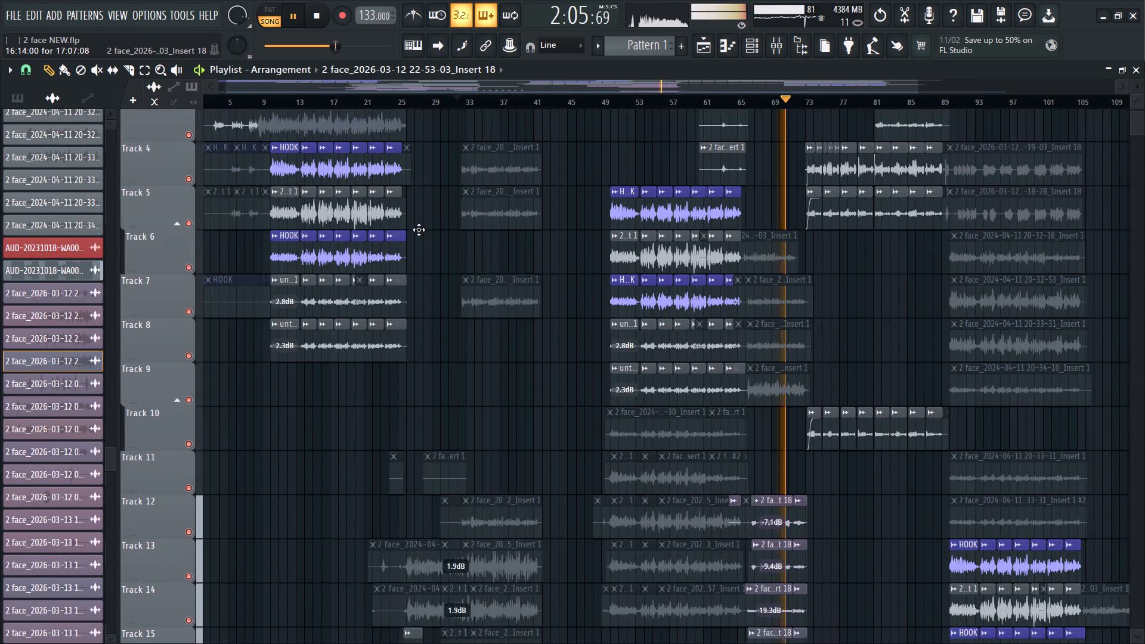
{"action": "scroll", "coordinate": [419, 230], "scroll_direction": "down", "scroll_amount": 10}
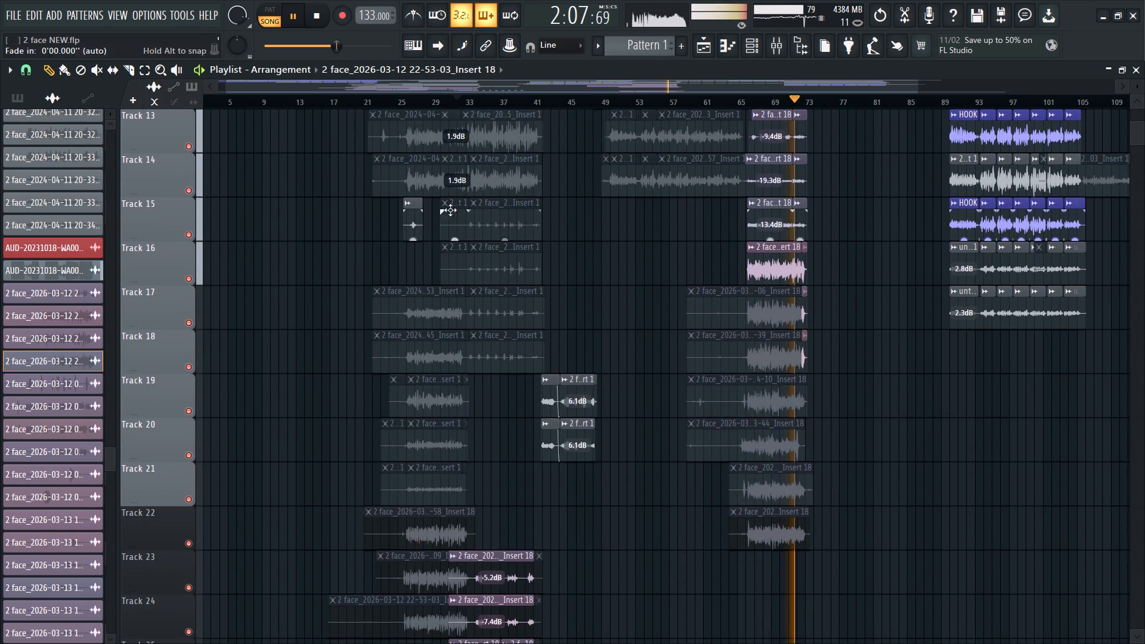
Trim the starts of the first 23-36-15, 23-35-55, 23-35-35 and 23-35-16 vocal clips on Tracks 23 to 26 to just before bar 33.
{"action": "scroll", "coordinate": [447, 321], "scroll_direction": "down", "scroll_amount": 6}
{"action": "scroll", "coordinate": [530, 311], "scroll_direction": "up", "scroll_amount": 7, "text": "ctrl"}
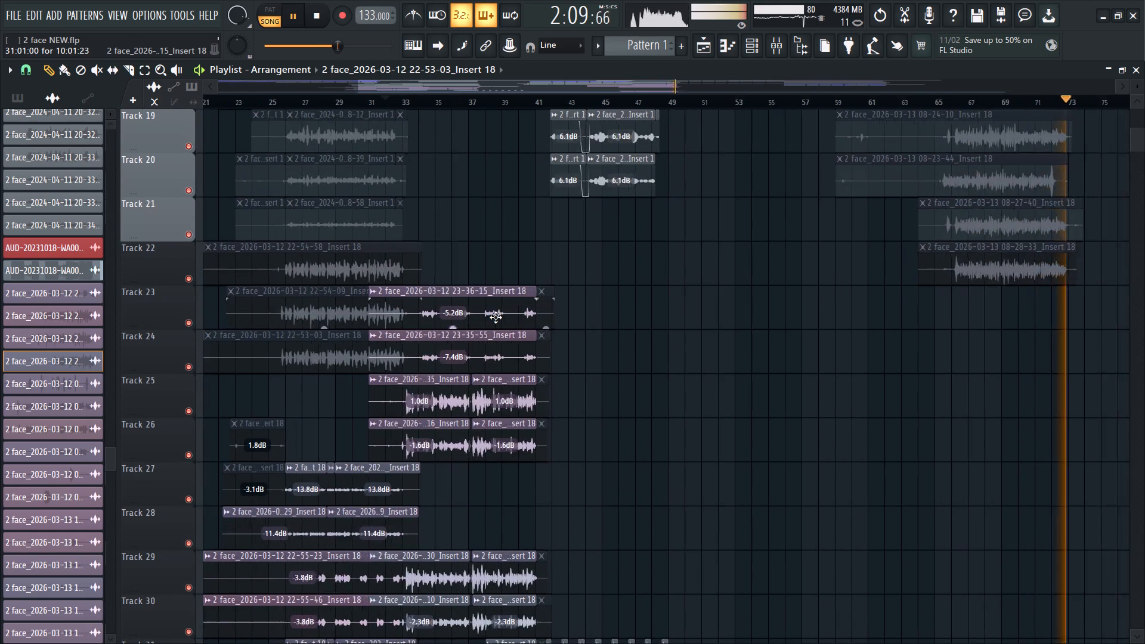
{"action": "left_click_drag", "start_coordinate": [399, 312], "coordinate": [391, 437], "text": "ctrl"}
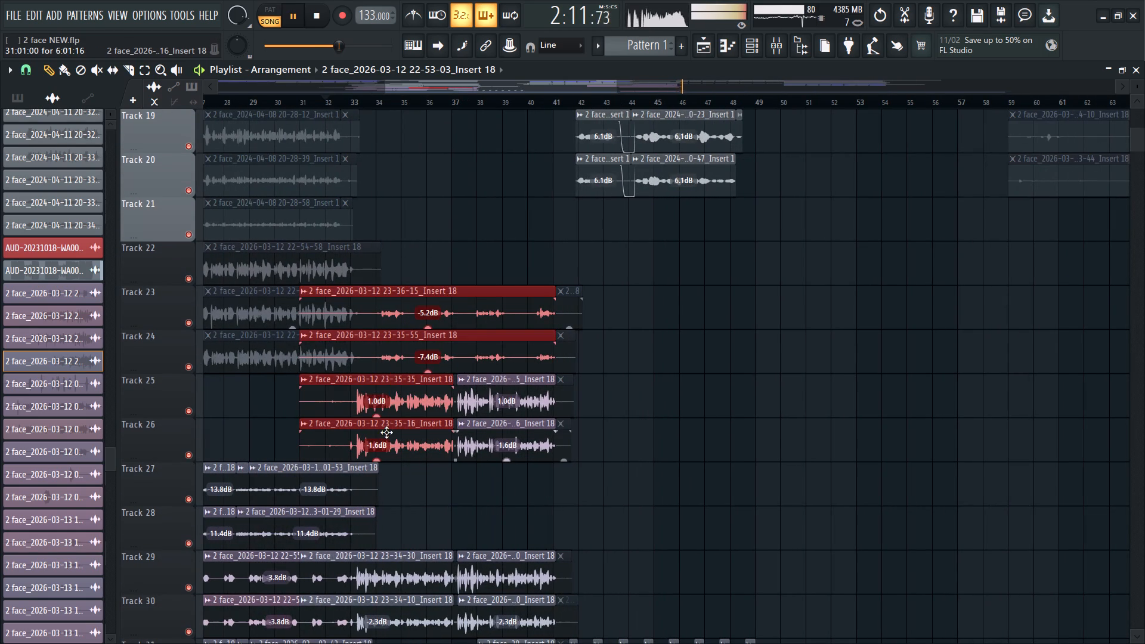
{"action": "left_click_drag", "start_coordinate": [302, 444], "coordinate": [323, 455], "text": "alt"}
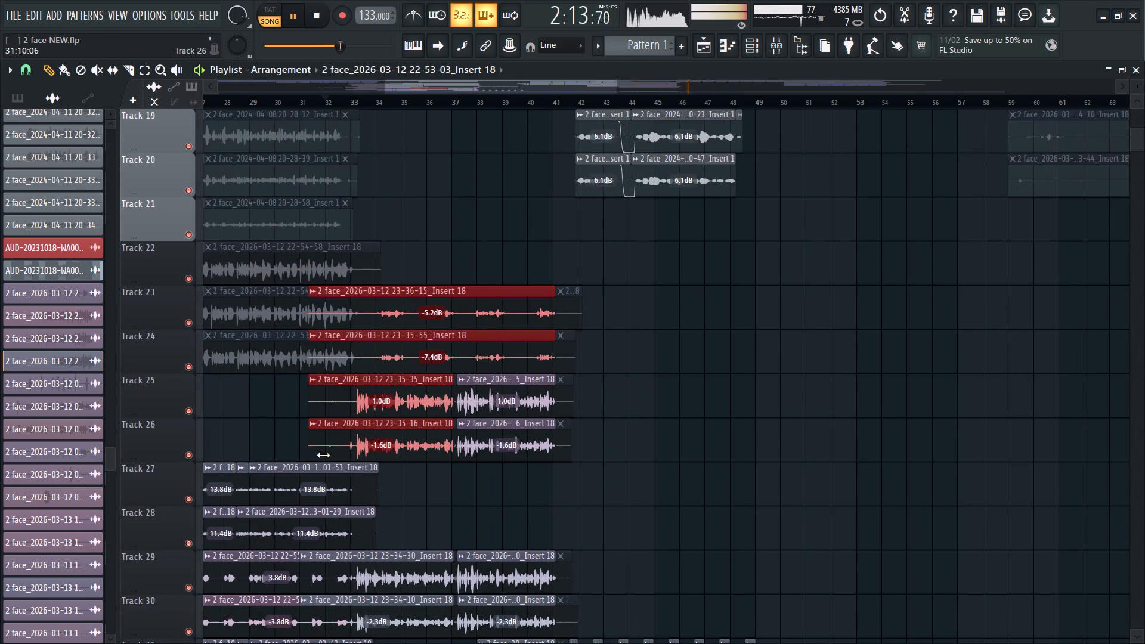
{"action": "left_click_drag", "start_coordinate": [323, 455], "coordinate": [348, 476], "text": "alt"}
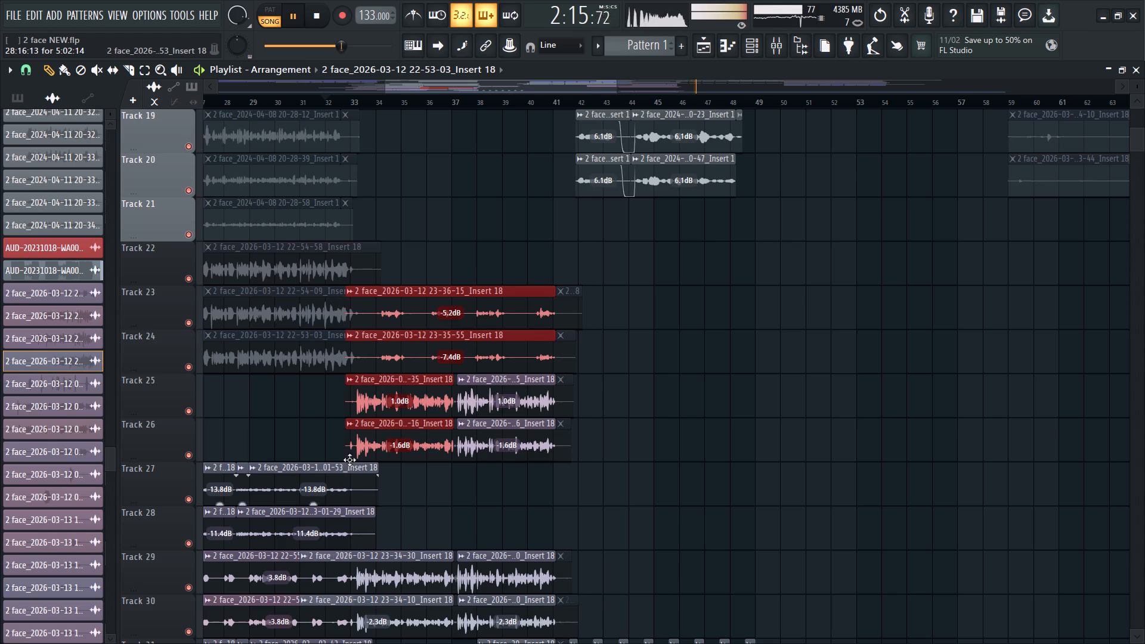
Look over the arrangement up to the beat on Track 1, replay from about bar 32 and check the tracks below.
{"action": "scroll", "coordinate": [375, 379], "scroll_direction": "down", "scroll_amount": 3}
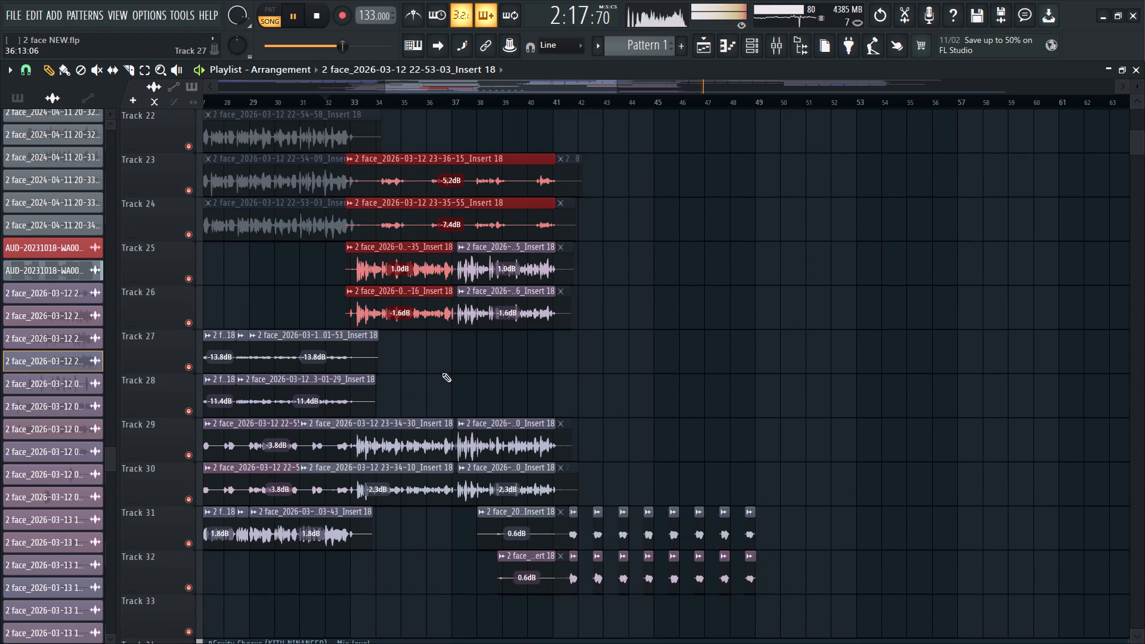
{"action": "scroll", "coordinate": [430, 376], "scroll_direction": "down", "scroll_amount": 4, "text": "ctrl"}
{"action": "scroll", "coordinate": [472, 366], "scroll_direction": "up", "scroll_amount": 11}
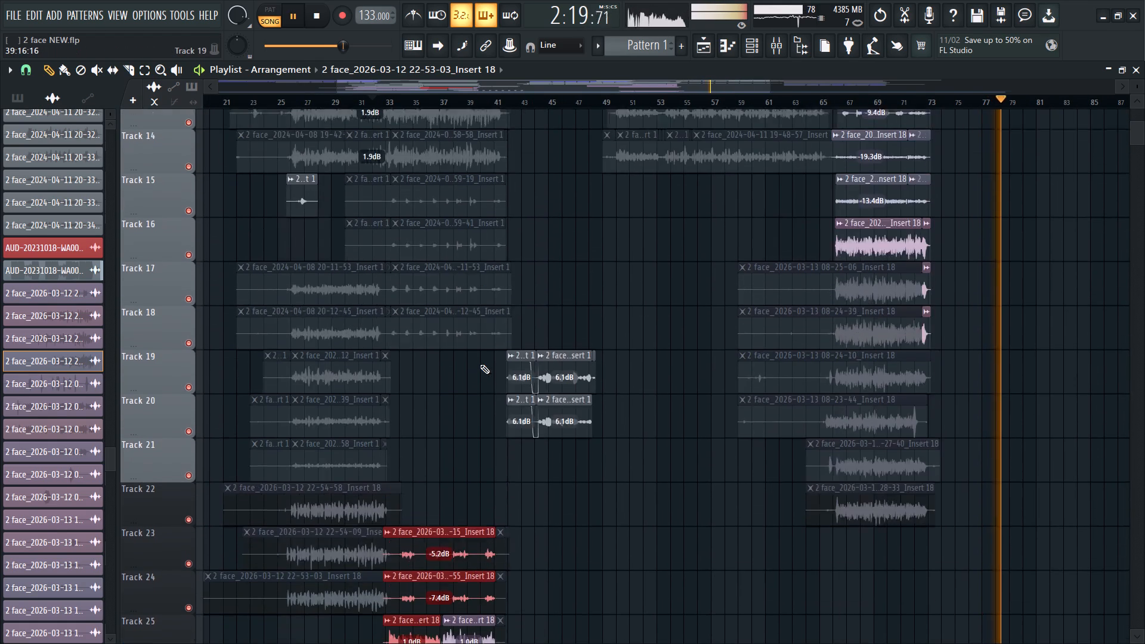
{"action": "scroll", "coordinate": [480, 364], "scroll_direction": "up", "scroll_amount": 12}
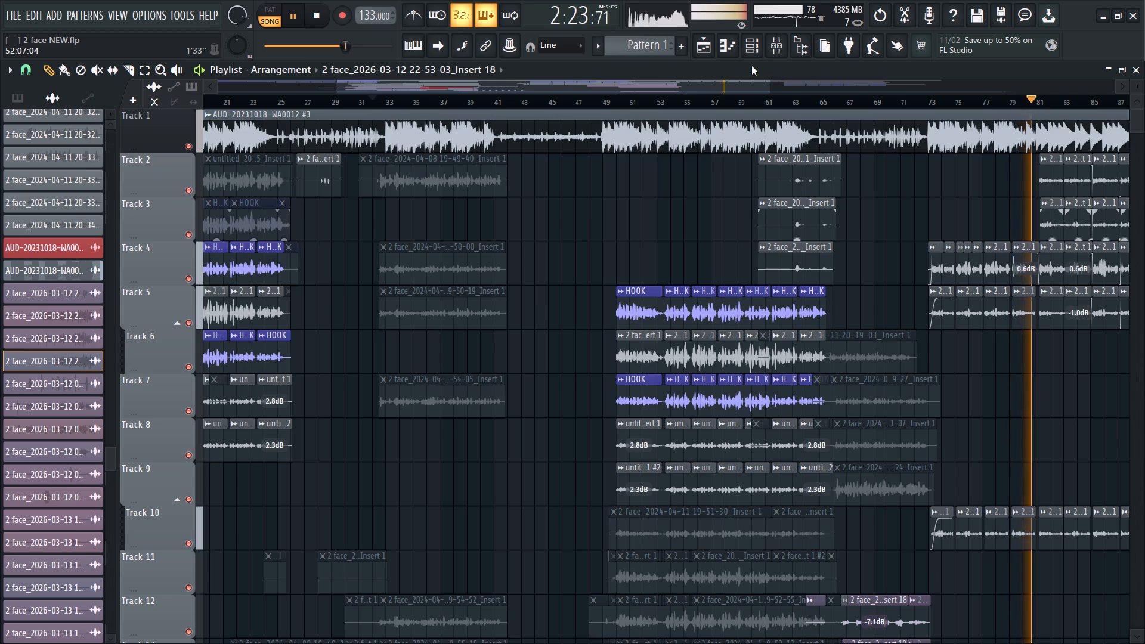
{"action": "key", "text": "space"}
{"action": "key", "text": "space"}
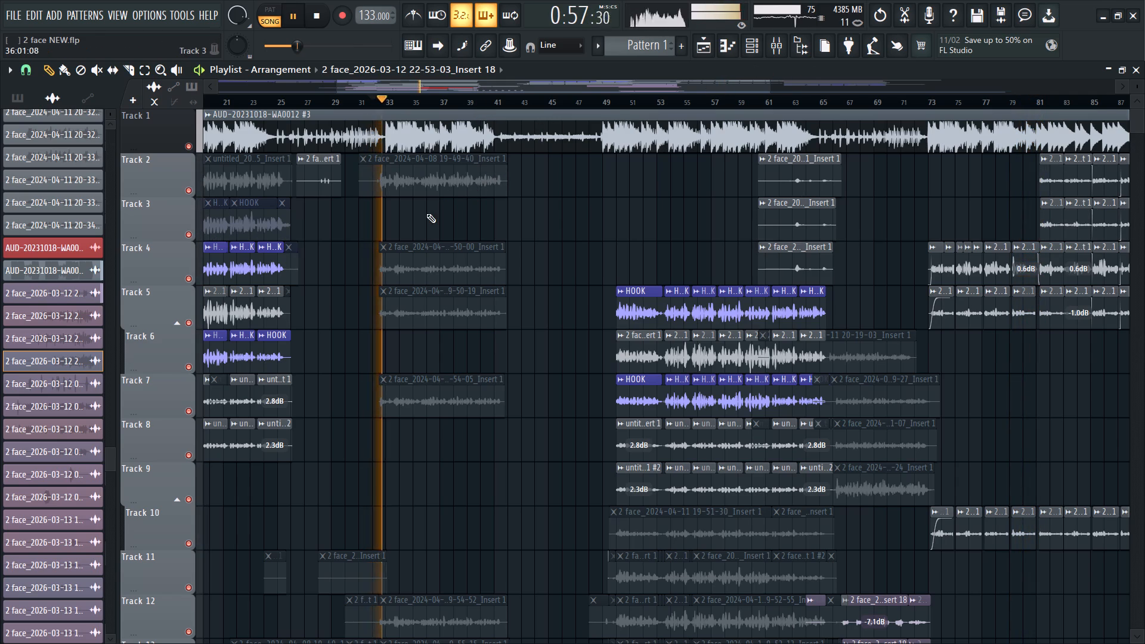
{"action": "scroll", "coordinate": [410, 228], "scroll_direction": "down", "scroll_amount": 11}
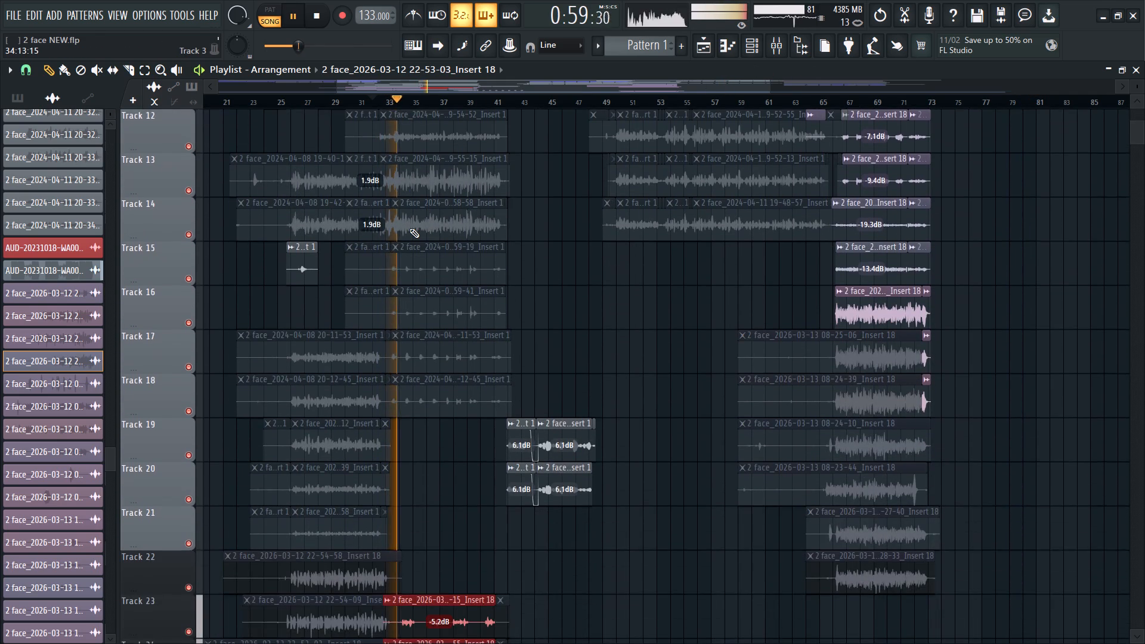
{"action": "scroll", "coordinate": [410, 228], "scroll_direction": "down", "scroll_amount": 2}
Stop playback and play the song again from its beginning.
{"action": "double_click", "coordinate": [314, 20]}
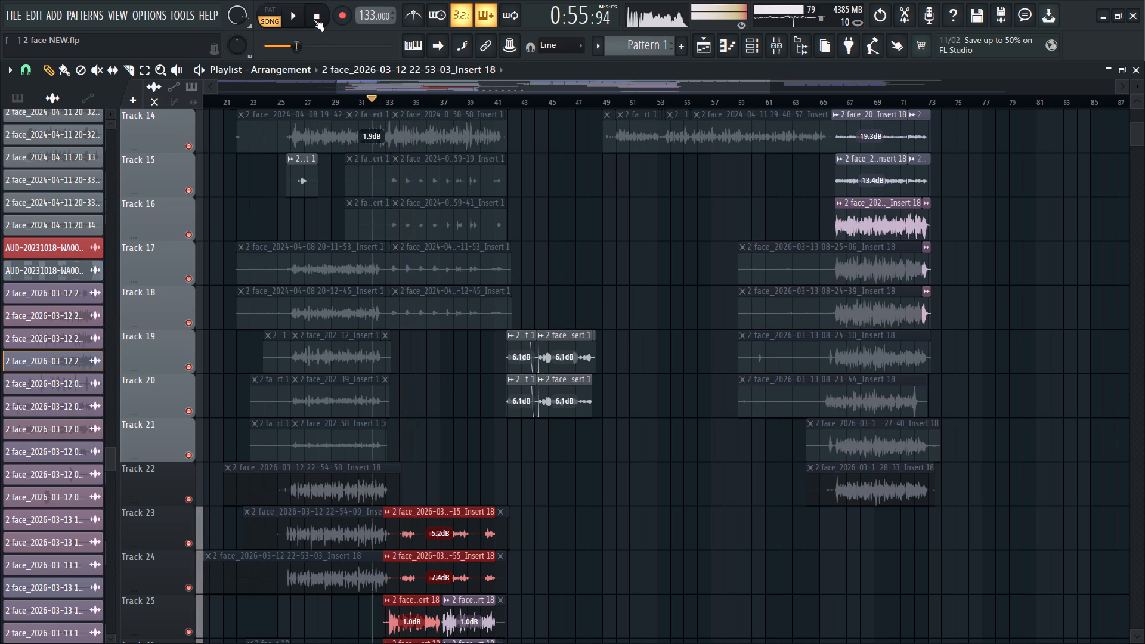
{"action": "left_click", "coordinate": [296, 19]}
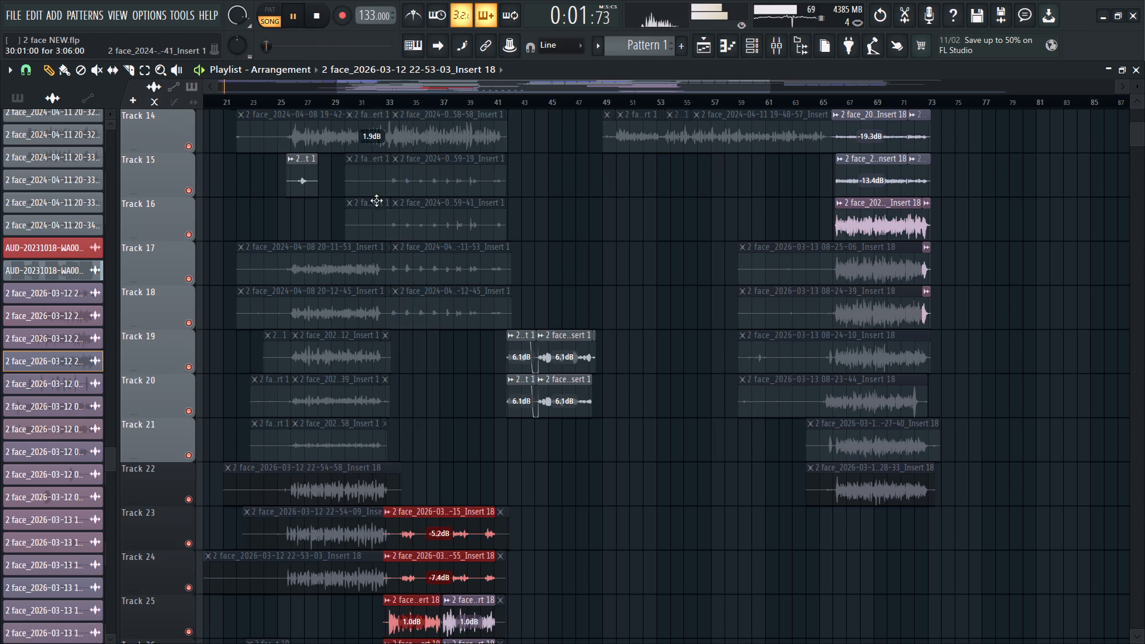
Trim the starts of the 22-55-23 and 22-55-46 vocal clips on Tracks 29 and 30 to about bar 26.
{"action": "scroll", "coordinate": [379, 277], "scroll_direction": "down", "scroll_amount": 9}
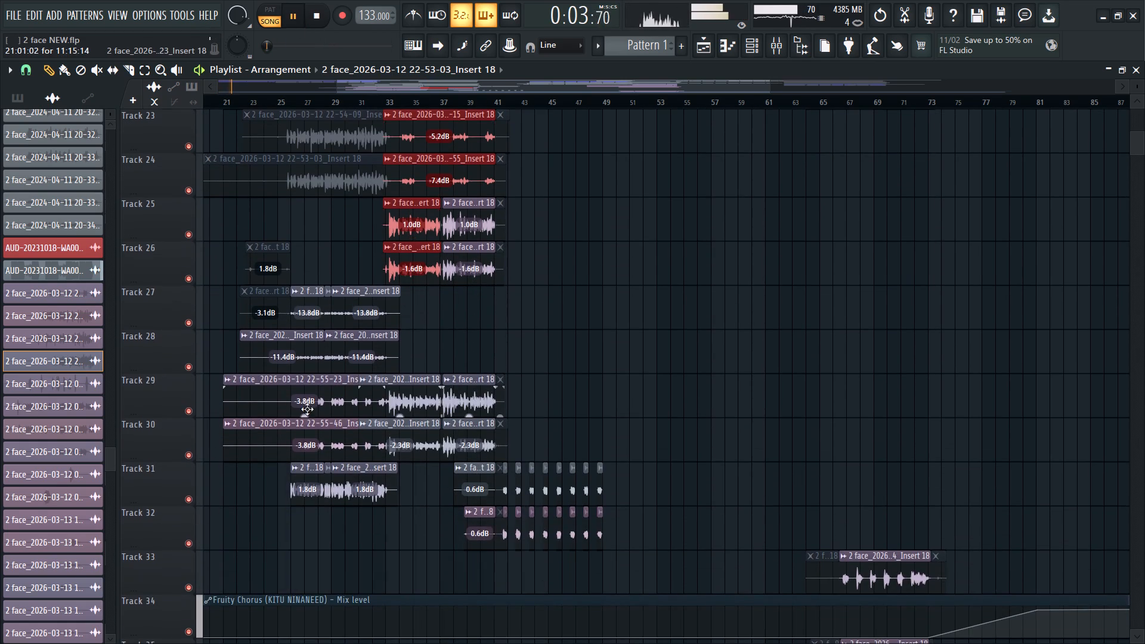
{"action": "scroll", "coordinate": [268, 408], "scroll_direction": "up", "scroll_amount": 5, "text": "ctrl"}
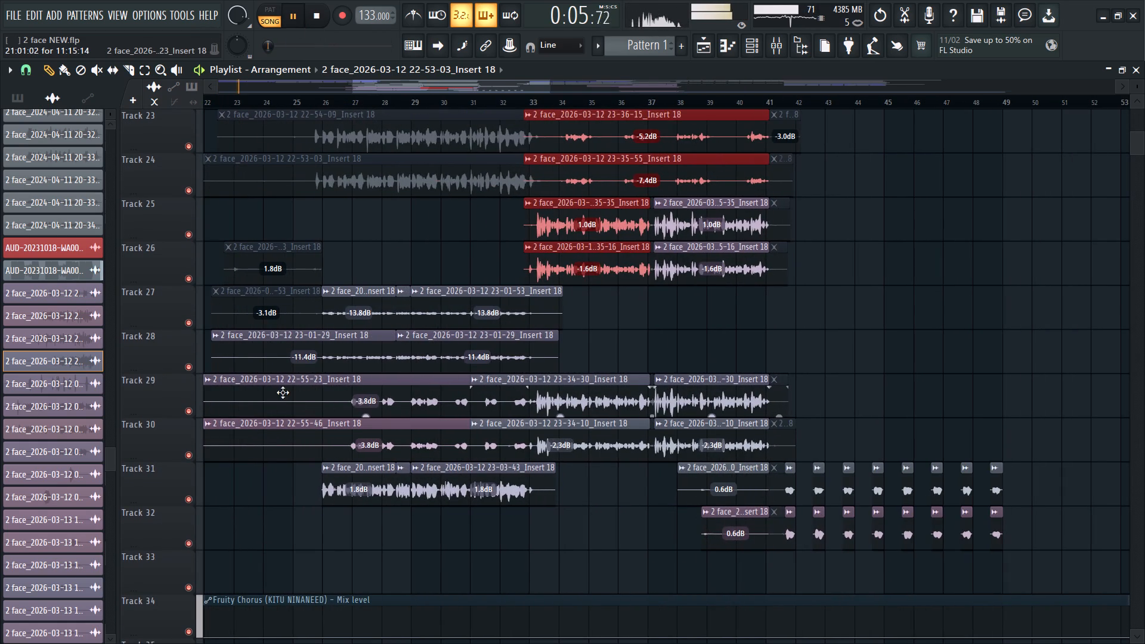
{"action": "left_click_drag", "start_coordinate": [288, 395], "coordinate": [287, 423], "text": "ctrl"}
{"action": "scroll", "coordinate": [264, 427], "scroll_direction": "down", "scroll_amount": 4, "text": "ctrl"}
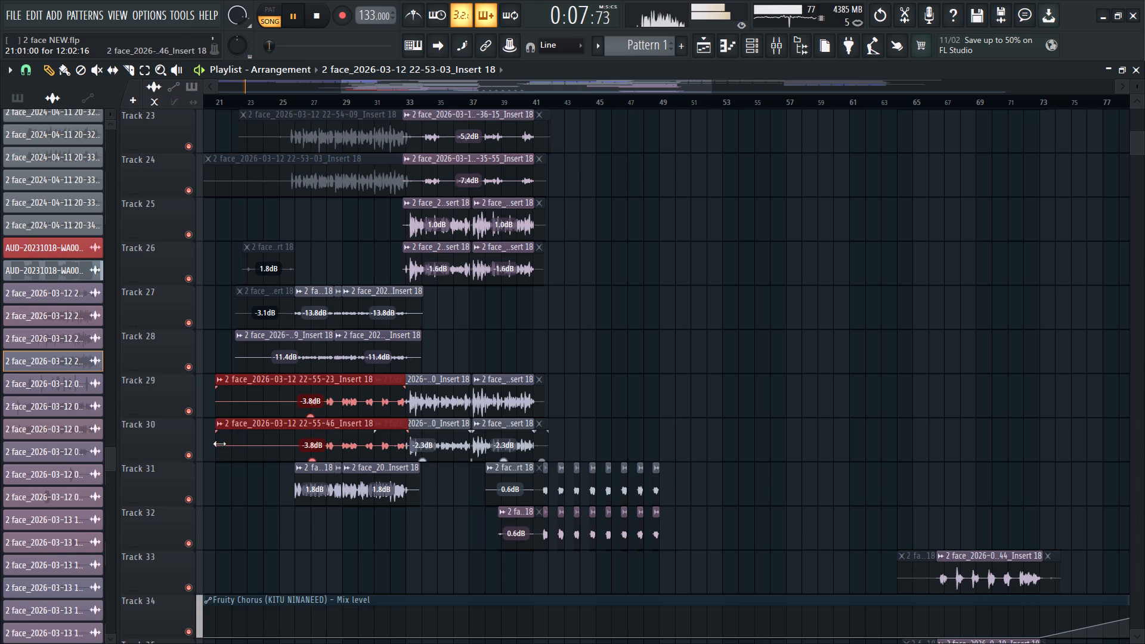
{"action": "left_click_drag", "start_coordinate": [218, 447], "coordinate": [293, 469], "text": "alt"}
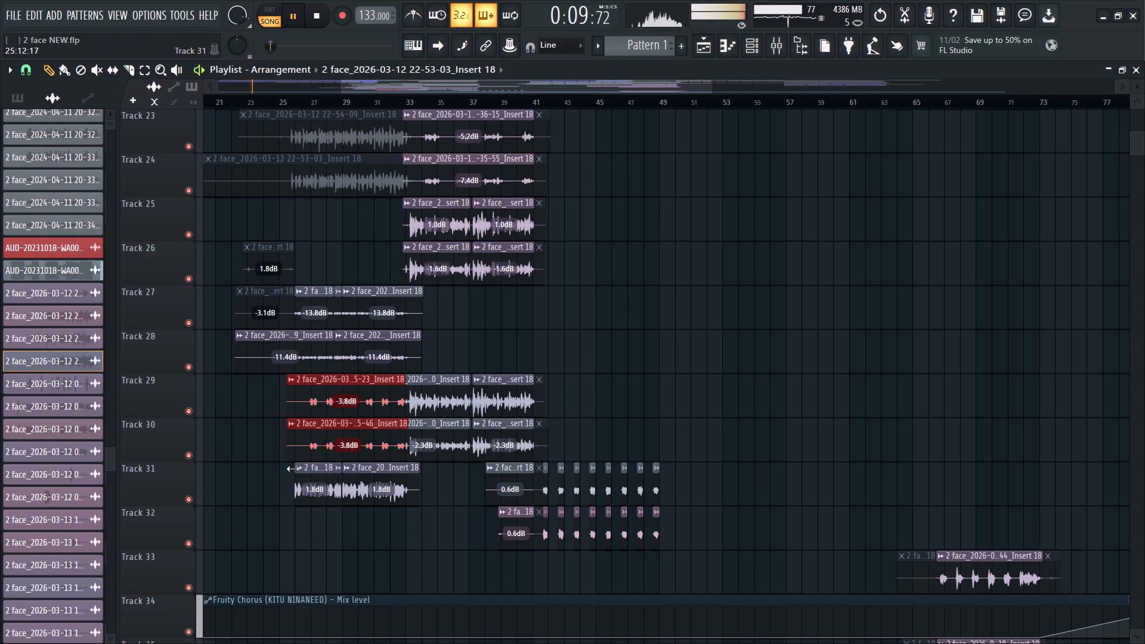
{"action": "left_click_drag", "start_coordinate": [293, 469], "coordinate": [304, 476], "text": "alt"}
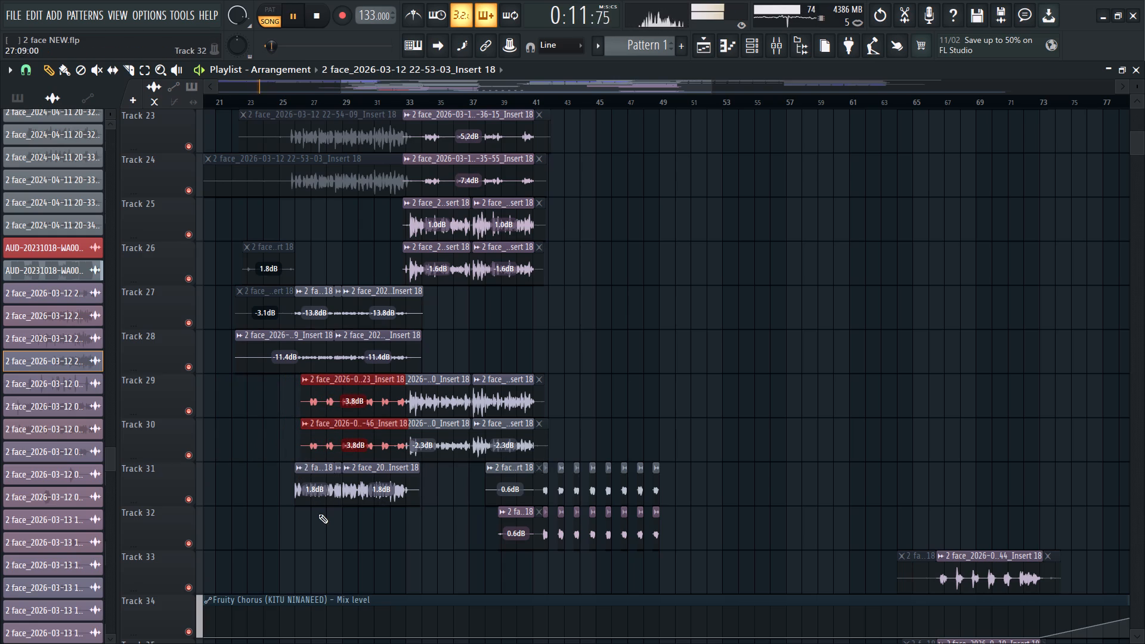
Delete the near-silent 23-42-10 clip on Track 31 and 23-41-49 clip on Track 32 that end at bar 41.
{"action": "scroll", "coordinate": [318, 514], "scroll_direction": "down", "scroll_amount": 4, "text": "ctrl"}
{"action": "scroll", "coordinate": [406, 523], "scroll_direction": "up", "scroll_amount": 5, "text": "ctrl"}
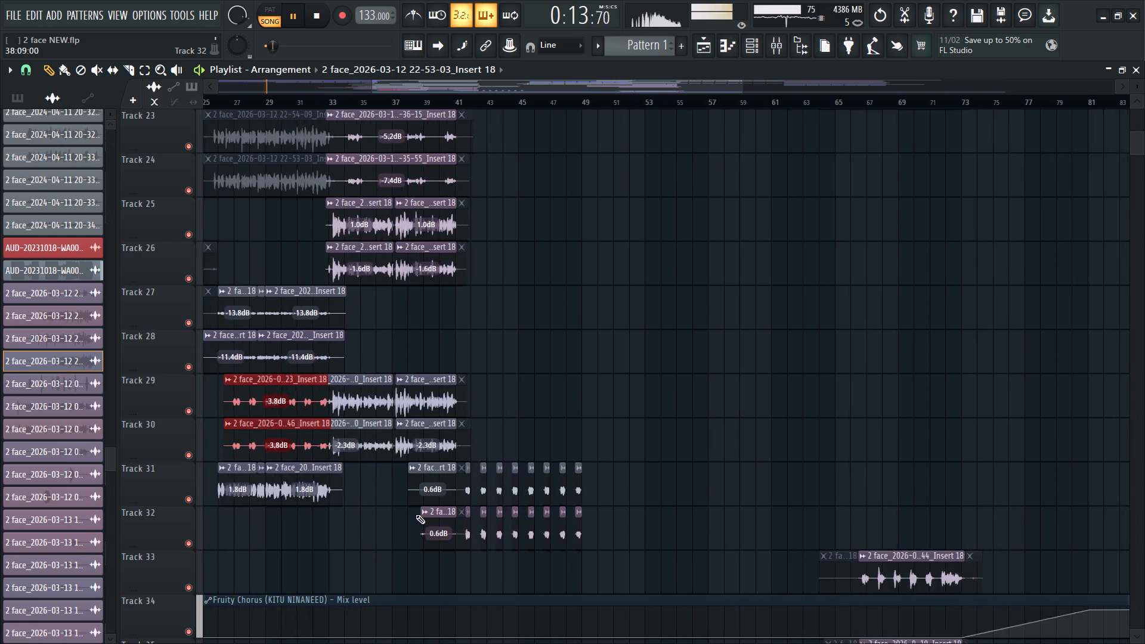
{"action": "scroll", "coordinate": [416, 515], "scroll_direction": "up", "scroll_amount": 11, "text": "ctrl"}
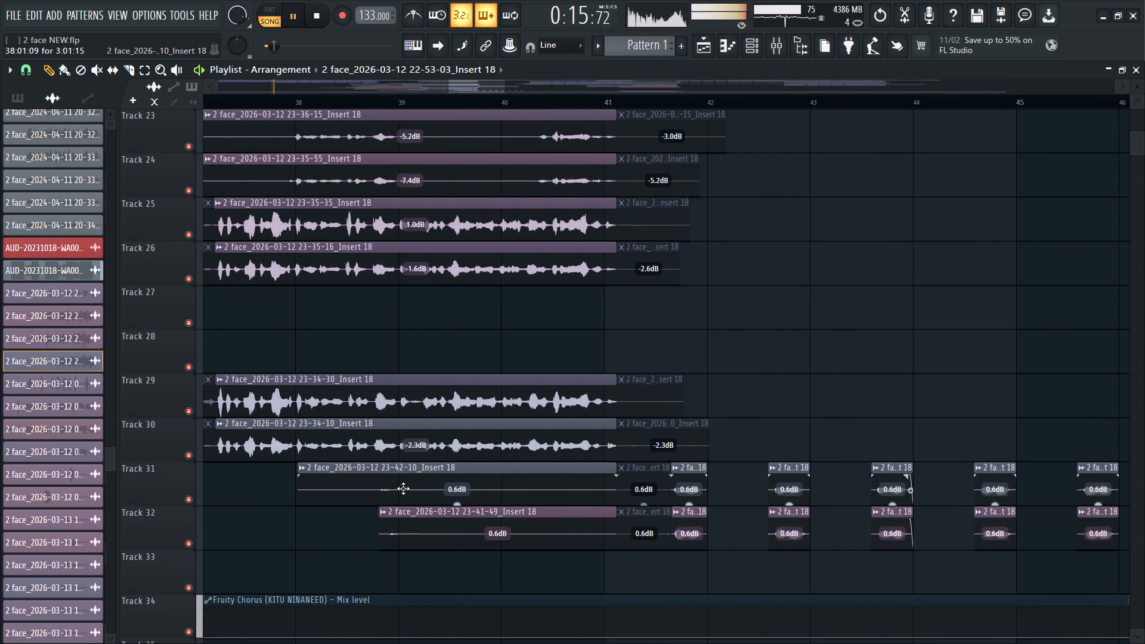
{"action": "right_click", "coordinate": [406, 487]}
{"action": "right_click", "coordinate": [439, 531]}
Look over the whole arrangement, from the automation tracks at its end up to the hook clips on Tracks 4 to 8.
{"action": "scroll", "coordinate": [413, 519], "scroll_direction": "down", "scroll_amount": 4, "text": "ctrl"}
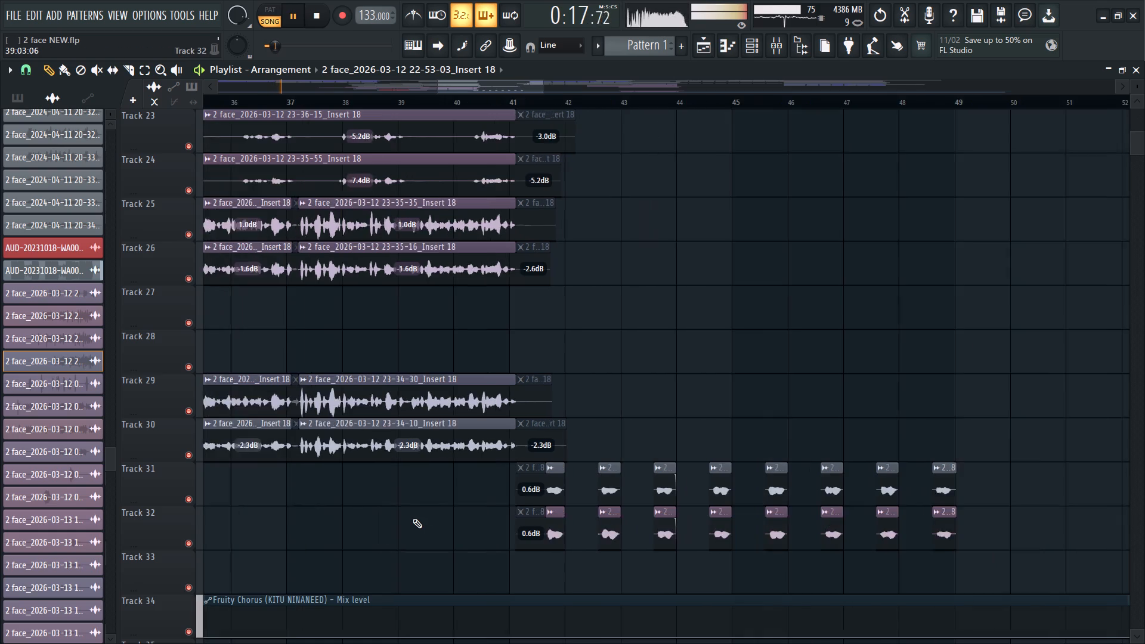
{"action": "scroll", "coordinate": [413, 519], "scroll_direction": "down", "scroll_amount": 10, "text": "ctrl"}
{"action": "scroll", "coordinate": [383, 528], "scroll_direction": "down", "scroll_amount": 5}
{"action": "scroll", "coordinate": [378, 528], "scroll_direction": "down", "scroll_amount": 5, "text": "ctrl"}
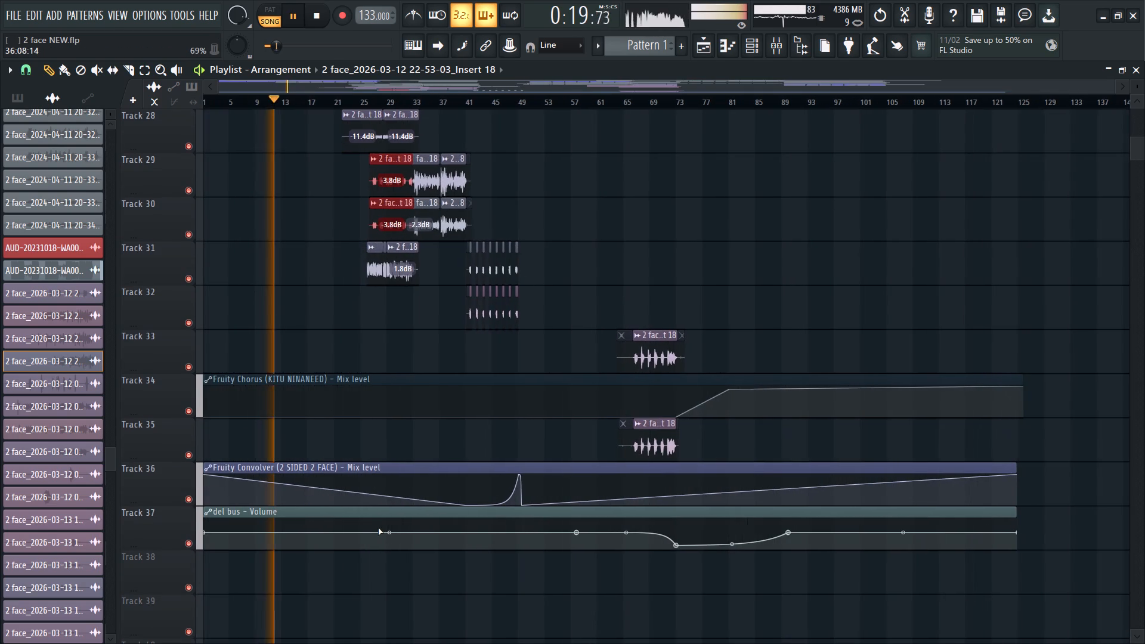
{"action": "scroll", "coordinate": [341, 510], "scroll_direction": "up", "scroll_amount": 9}
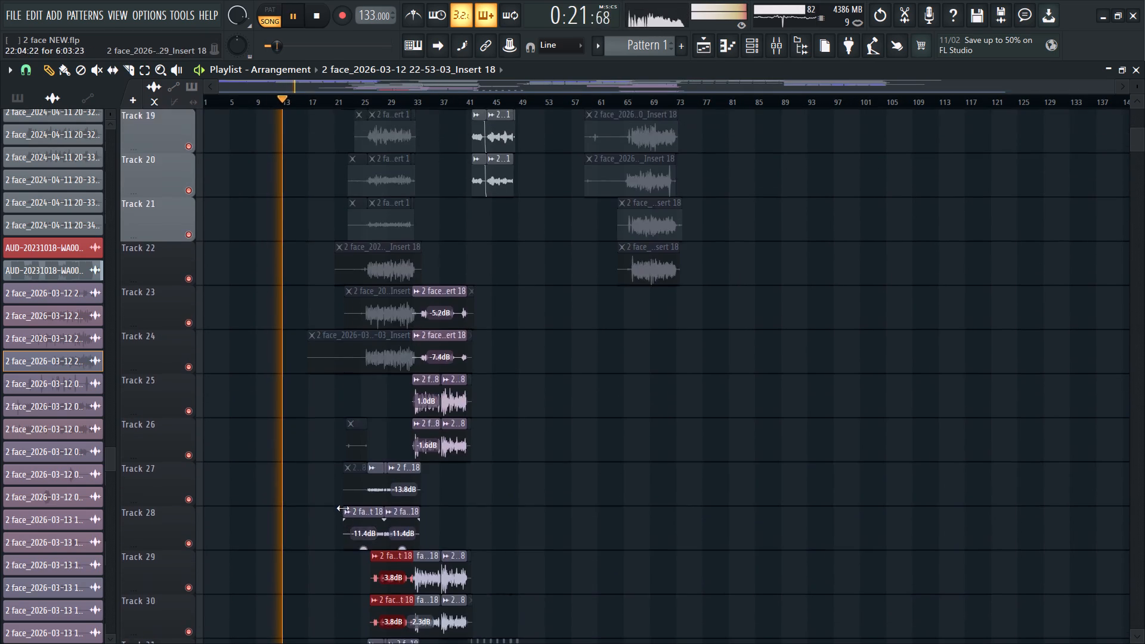
{"action": "scroll", "coordinate": [342, 509], "scroll_direction": "up", "scroll_amount": 17}
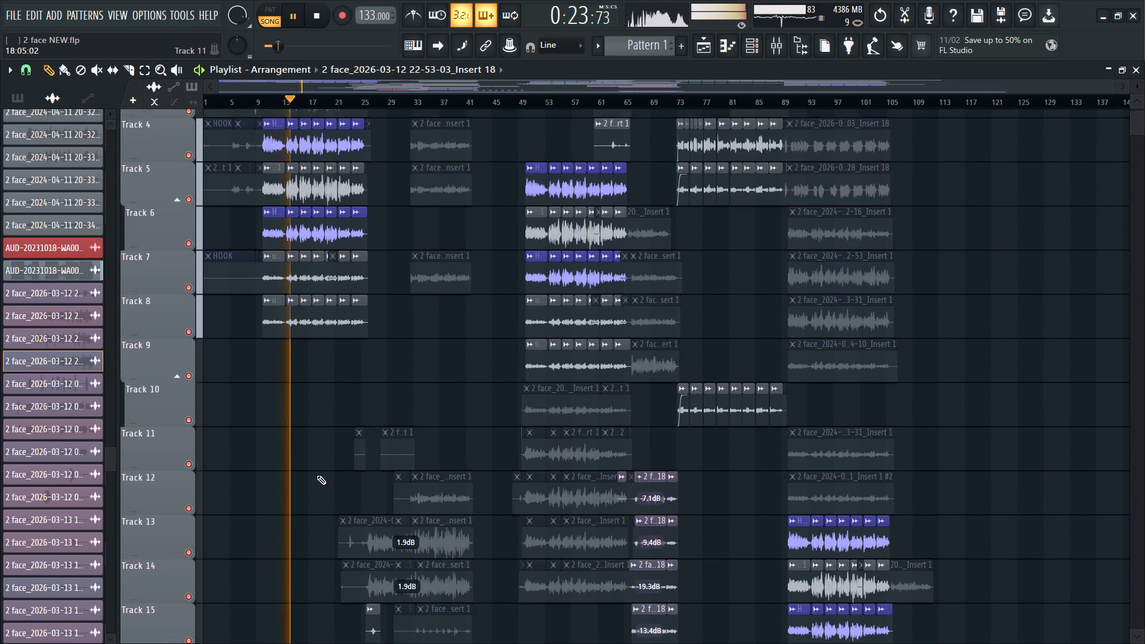
{"action": "scroll", "coordinate": [317, 475], "scroll_direction": "up", "scroll_amount": 2}
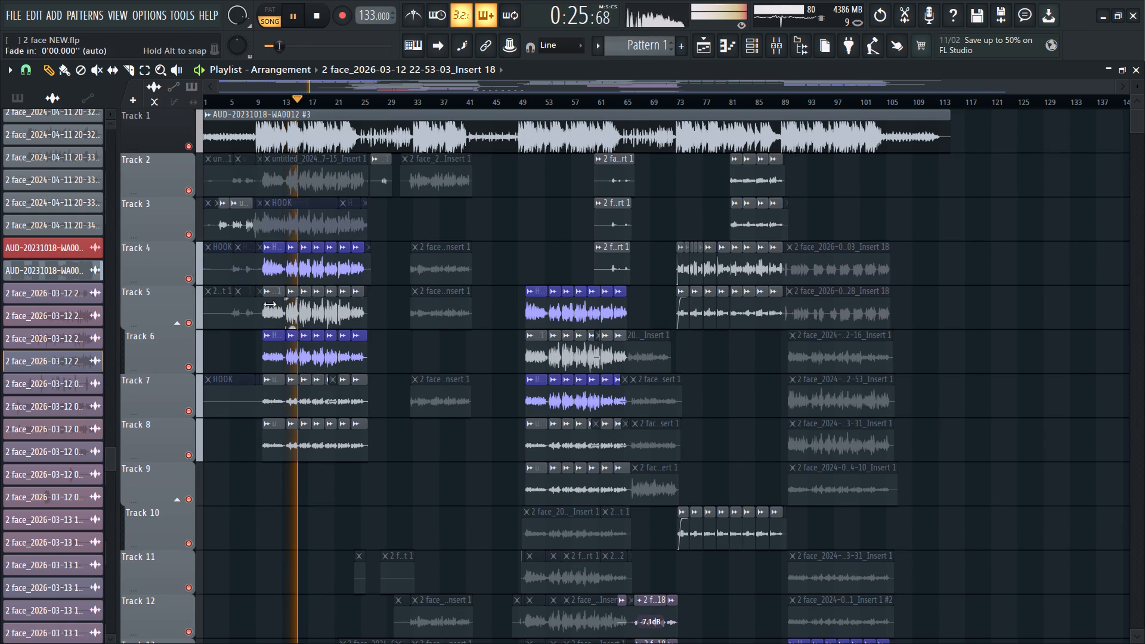
{"action": "scroll", "coordinate": [203, 358], "scroll_direction": "up", "scroll_amount": 4, "text": "ctrl"}
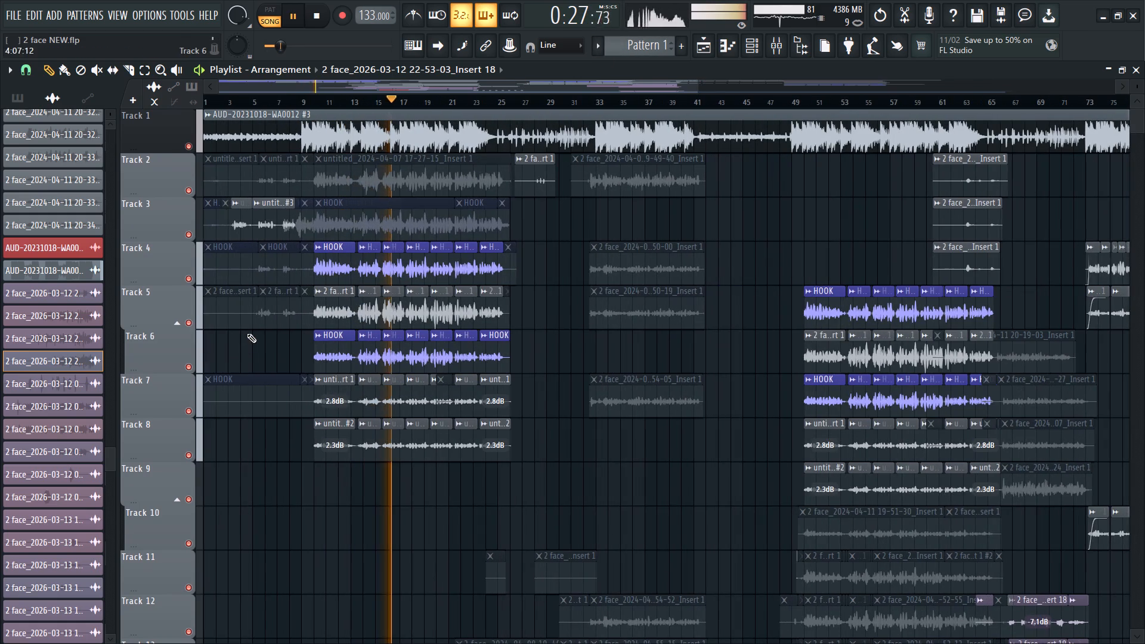
Open the mixer, check the HOOK track and lower the HOOK dbs track's volume to -8.1 dB.
{"action": "left_click", "coordinate": [773, 48]}
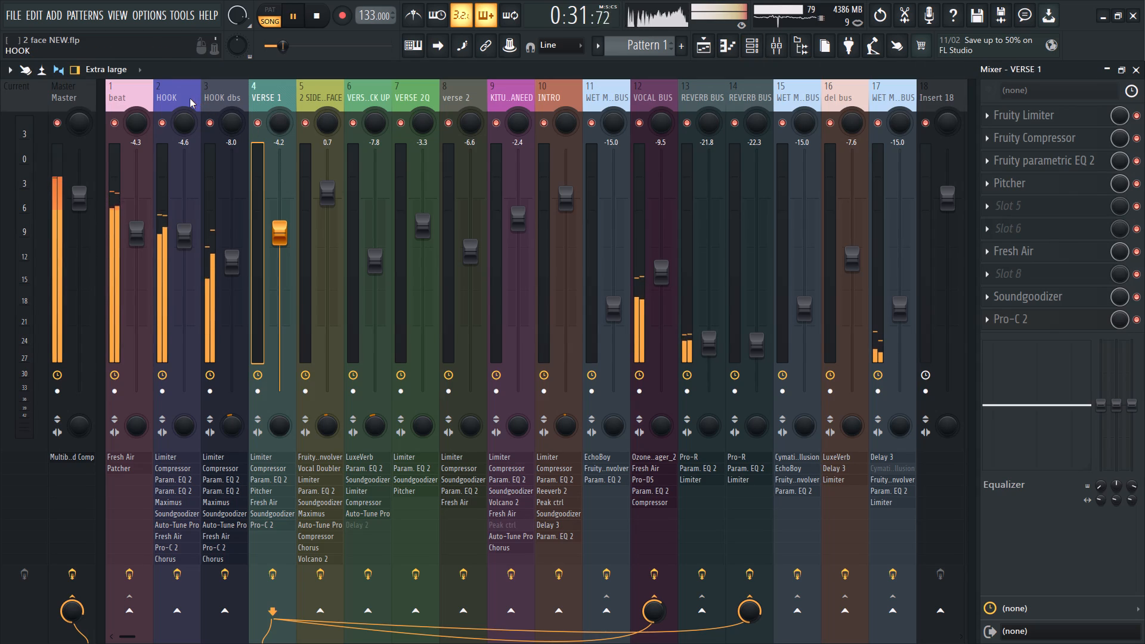
{"action": "left_click", "coordinate": [190, 98]}
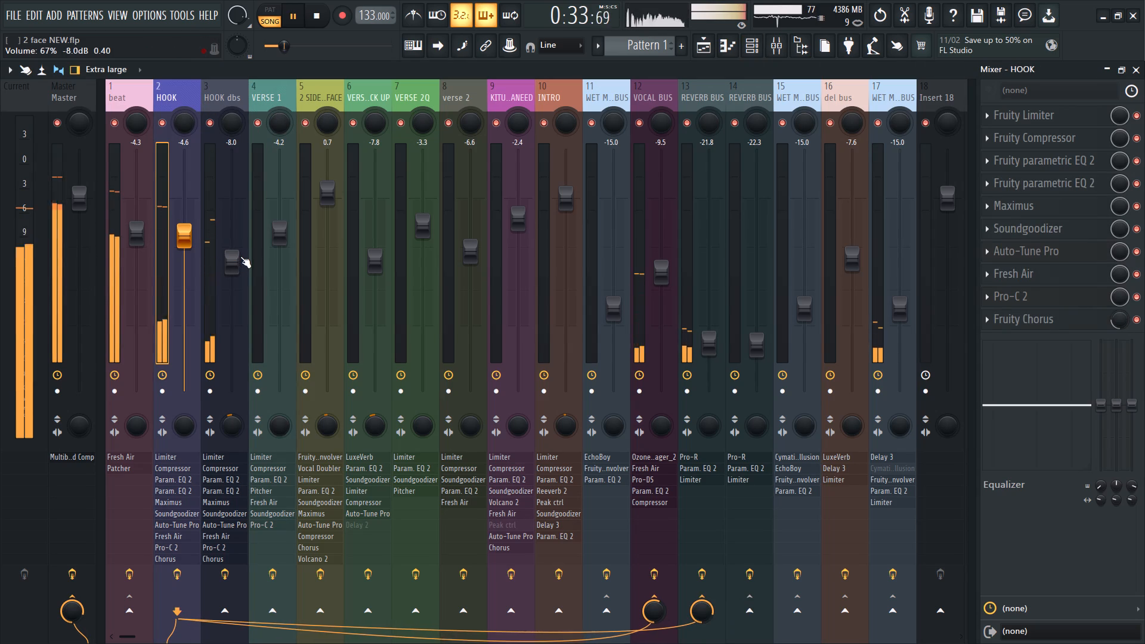
{"action": "left_click", "coordinate": [240, 256]}
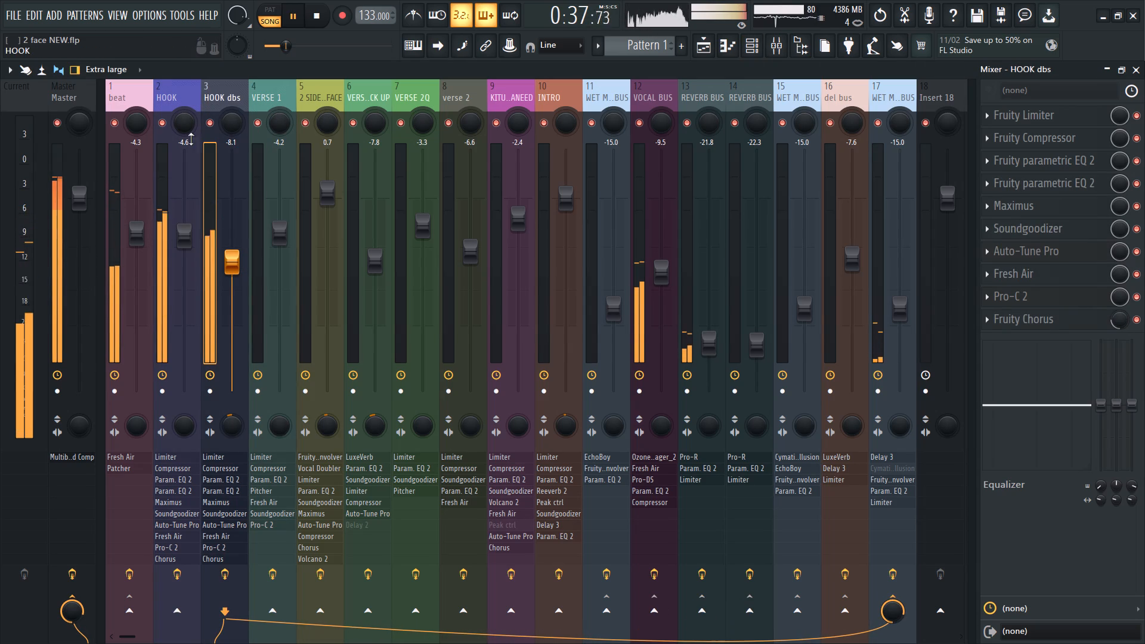
Check the HOOK track, and compare the Master with its Fruity Multiband Compressor bypassed and enabled.
{"action": "left_click", "coordinate": [183, 102]}
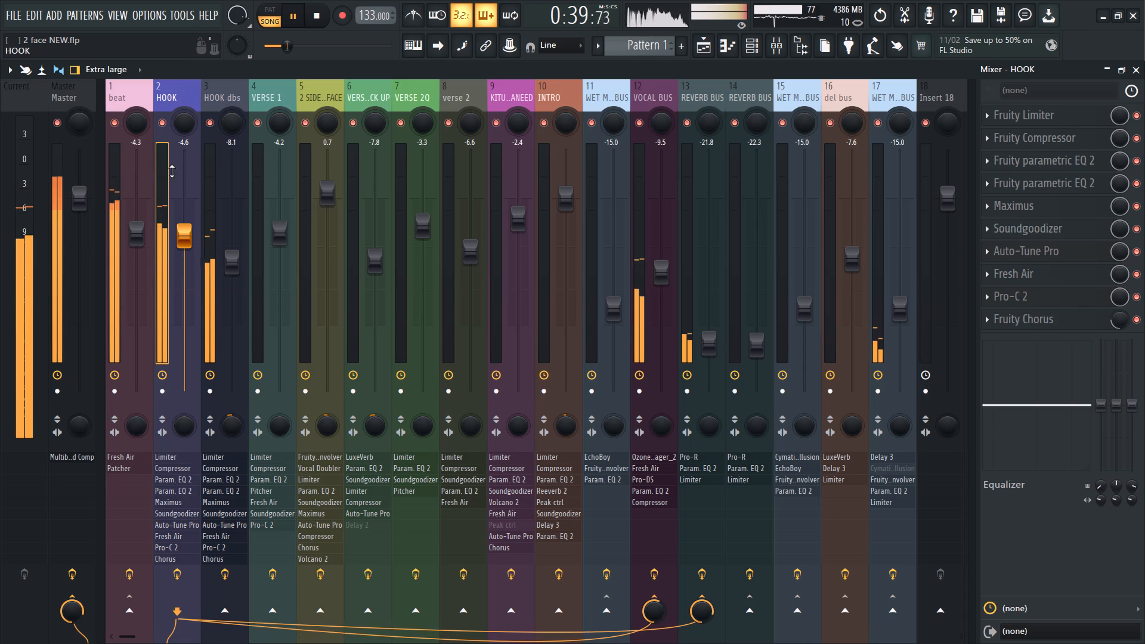
{"action": "left_click", "coordinate": [178, 97]}
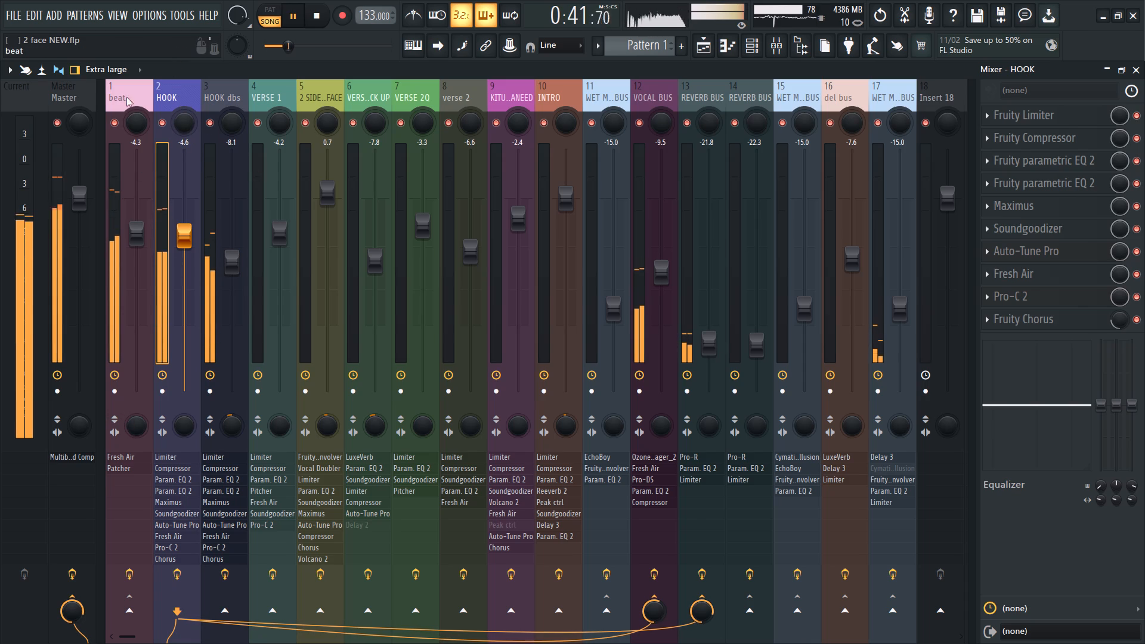
{"action": "left_click", "coordinate": [82, 92]}
{"action": "left_click", "coordinate": [1132, 142]}
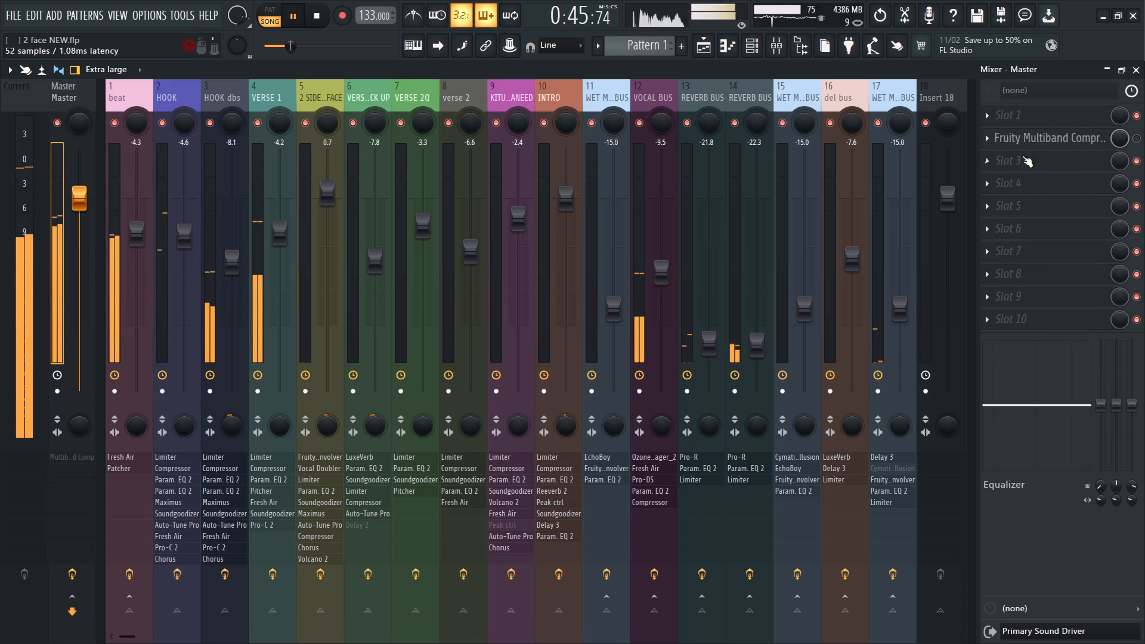
{"action": "left_click", "coordinate": [1137, 139]}
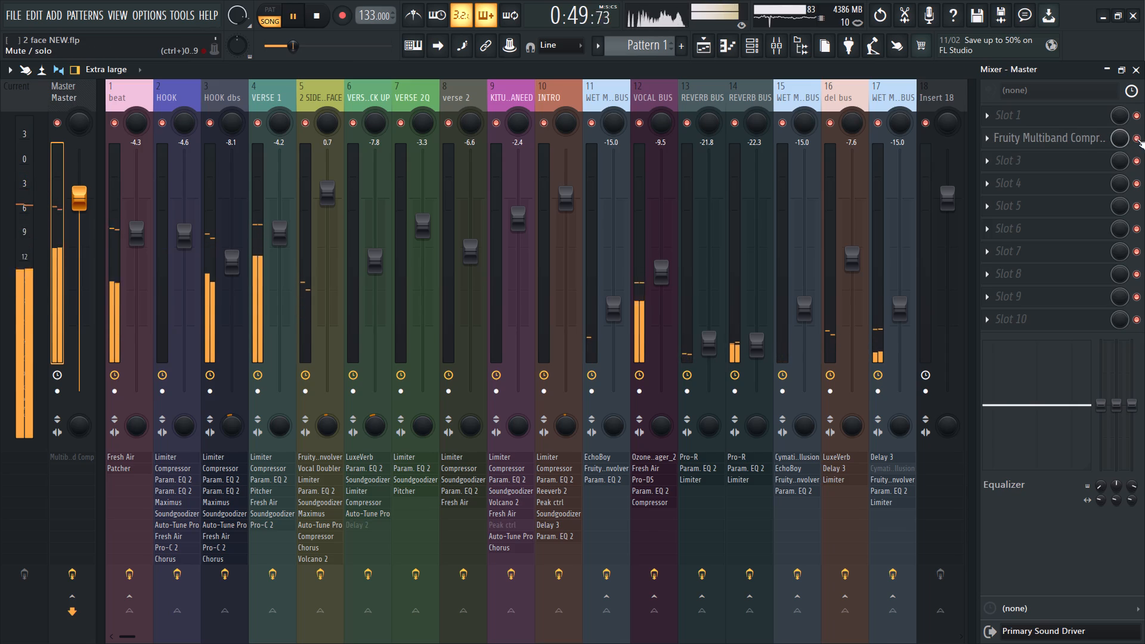
Bypass the Master's Fruity Multiband Compressor and load Pro-L 2 into the Master's effect slot 3.
{"action": "left_click", "coordinate": [1010, 160]}
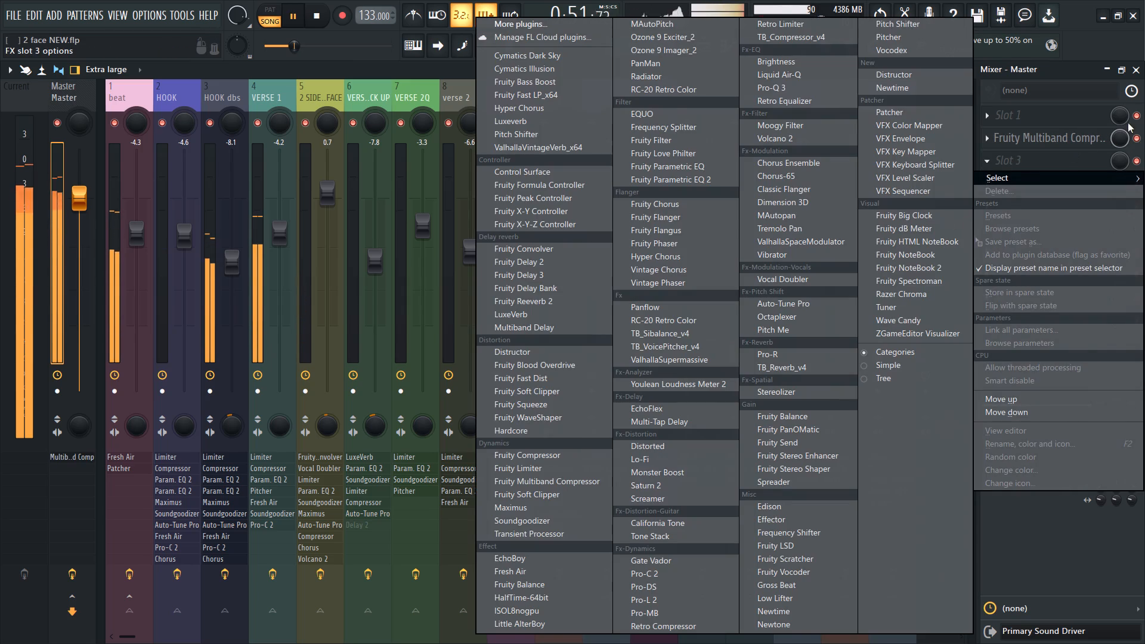
{"action": "left_click", "coordinate": [1134, 138]}
{"action": "left_click", "coordinate": [1136, 138]}
{"action": "left_click", "coordinate": [1032, 172]}
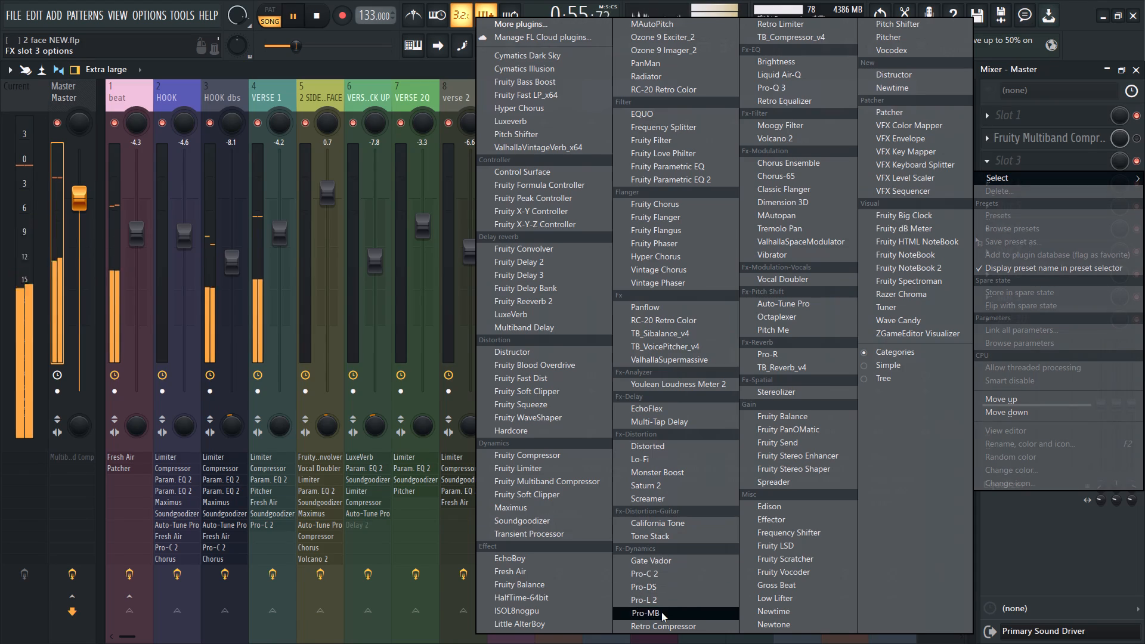
{"action": "left_click", "coordinate": [661, 602]}
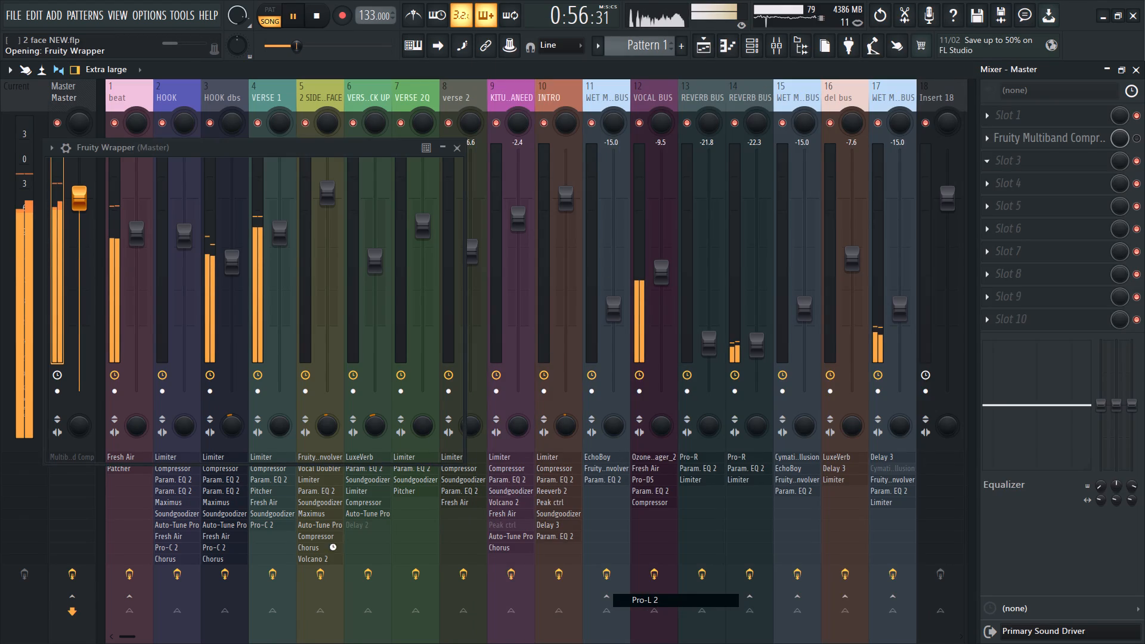
Set the Pro-L 2 gain to about +3.1 dB, toggle True Peak Limiting and close the limiter's window.
{"action": "left_click", "coordinate": [459, 458]}
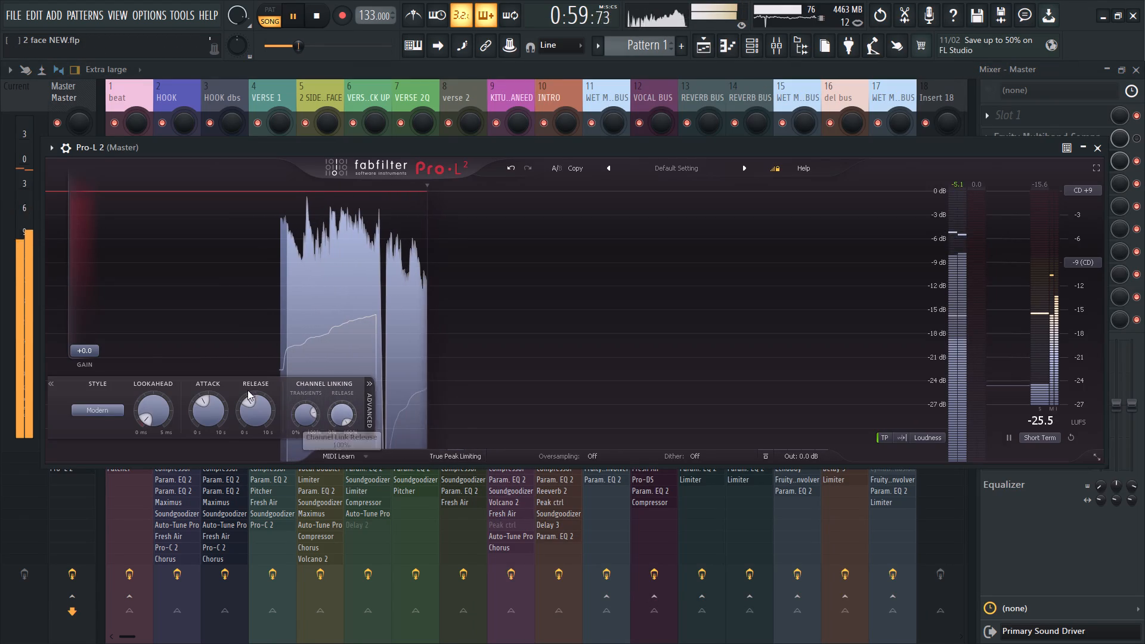
{"action": "left_click_drag", "start_coordinate": [88, 352], "coordinate": [88, 333]}
{"action": "left_click", "coordinate": [433, 459]}
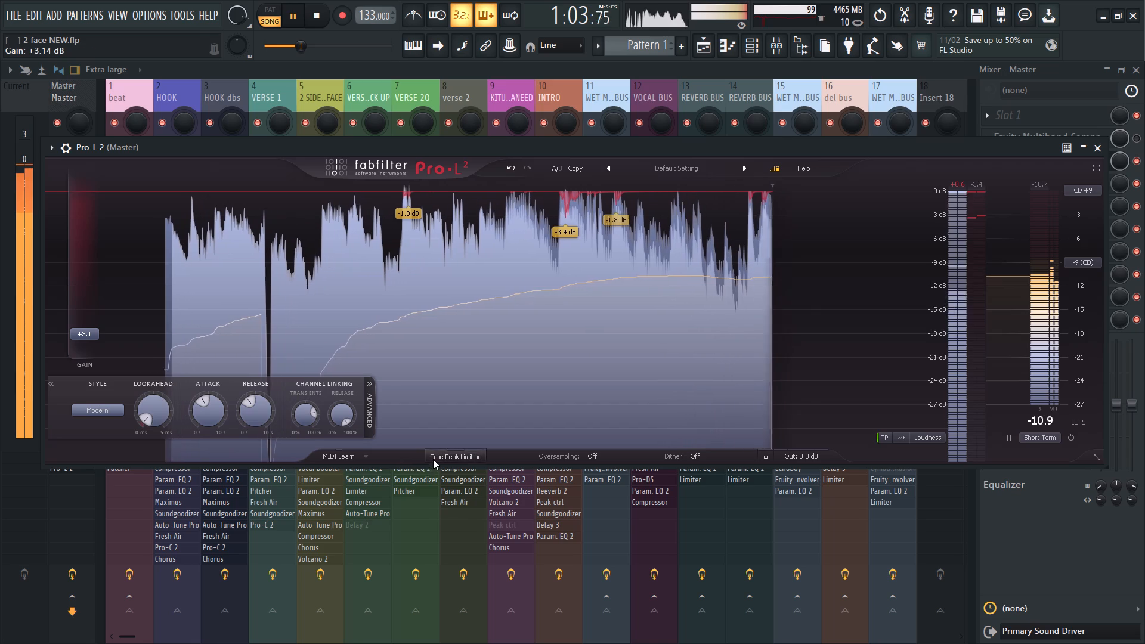
{"action": "left_click", "coordinate": [1100, 153]}
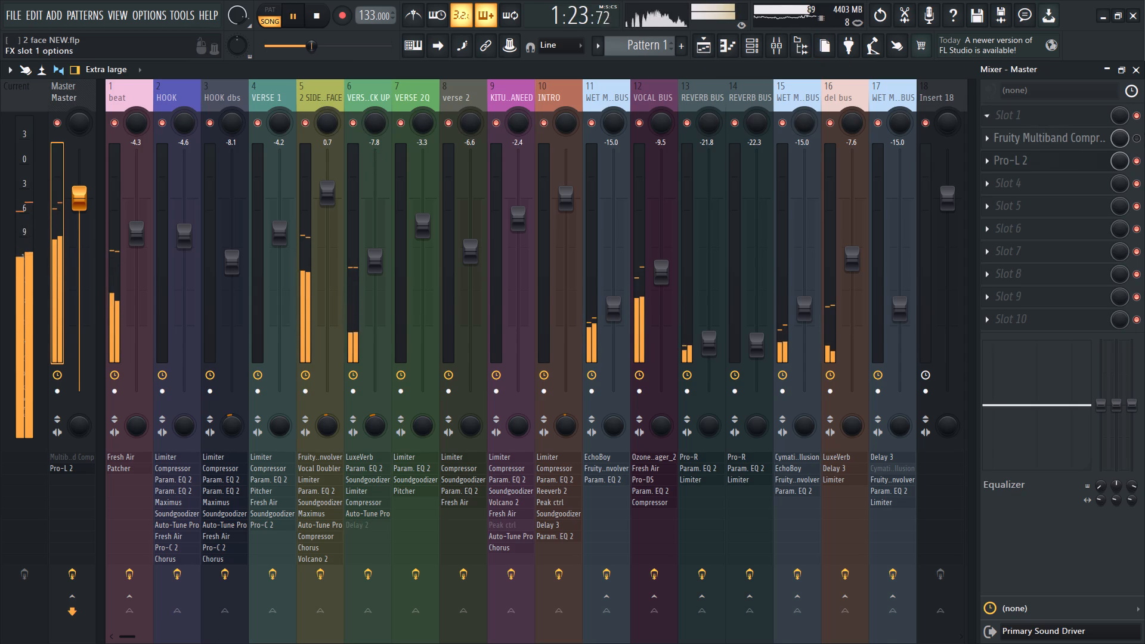
Alternate between Pro-L 2 and Fruity Multiband Compressor on the Master, leaving the compressor enabled and Pro-L 2 bypassed.
{"action": "left_click", "coordinate": [1138, 155]}
{"action": "left_click", "coordinate": [1140, 147]}
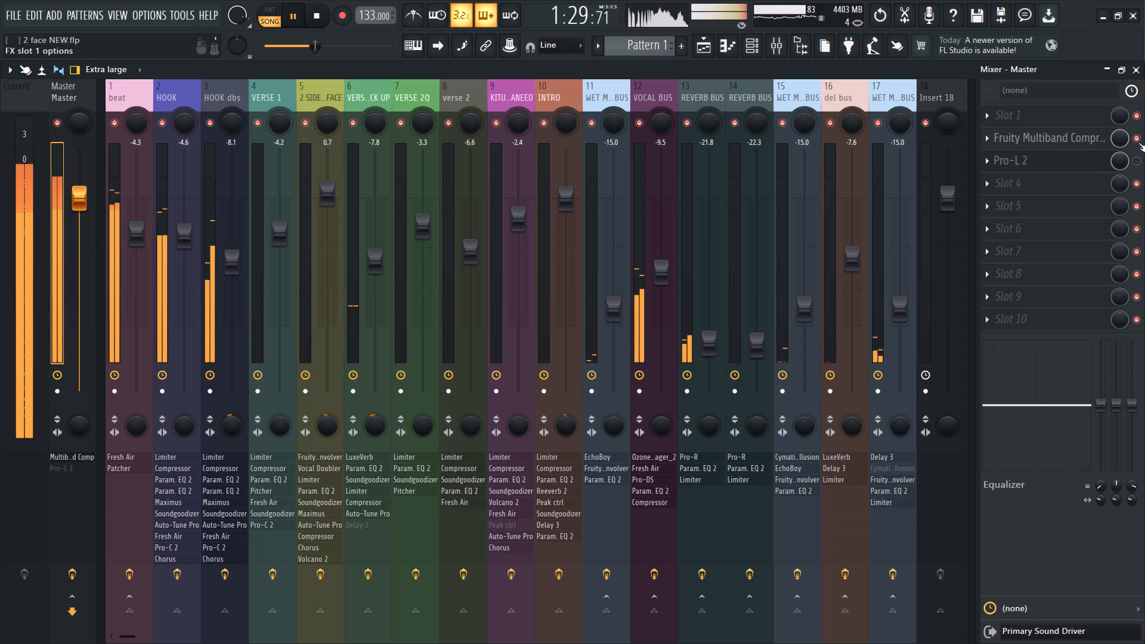
{"action": "left_click", "coordinate": [1138, 143]}
{"action": "left_click", "coordinate": [1139, 160]}
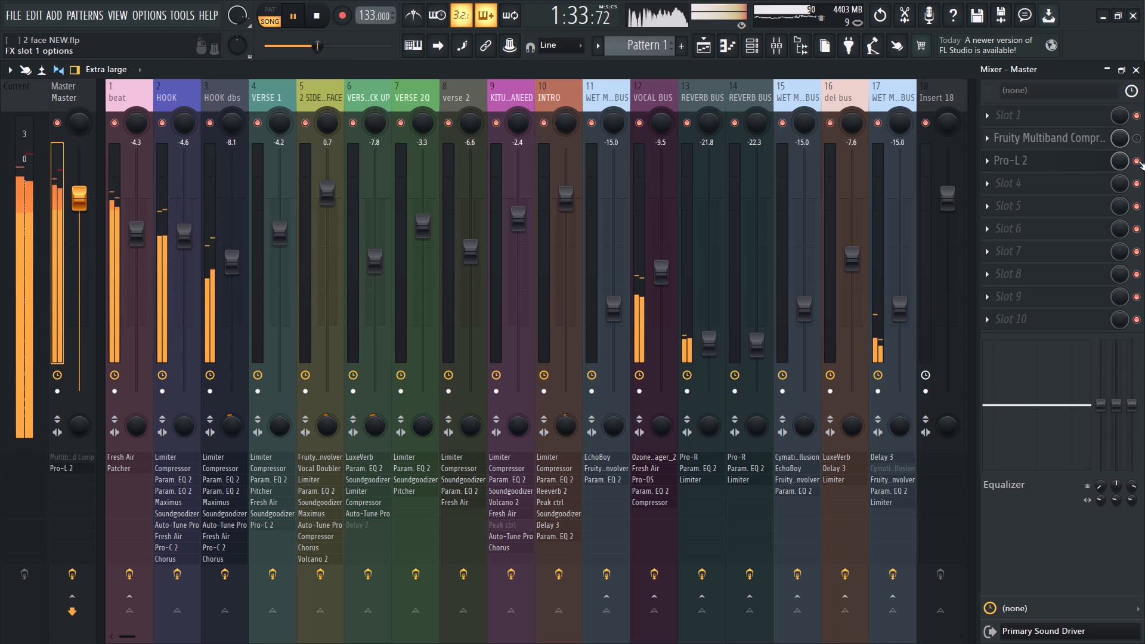
{"action": "left_click", "coordinate": [1138, 161]}
{"action": "left_click", "coordinate": [1140, 142]}
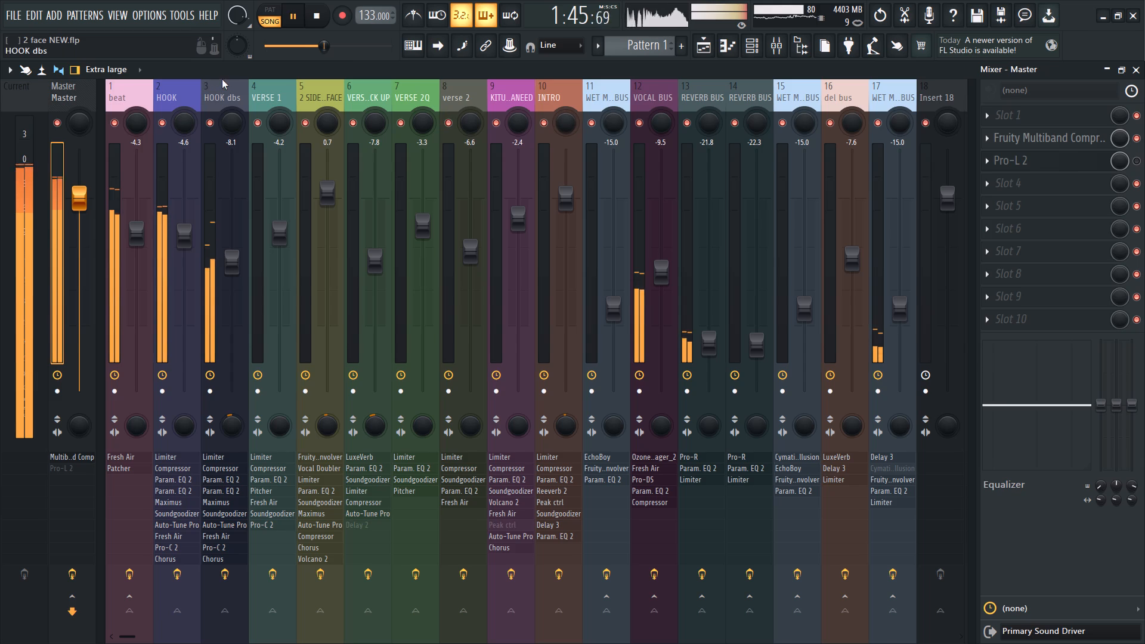
Lower the LOW band's post gain to about 3.0 dB in the HOOK track's Maximus and close it.
{"action": "left_click", "coordinate": [174, 99]}
{"action": "left_click", "coordinate": [1048, 205]}
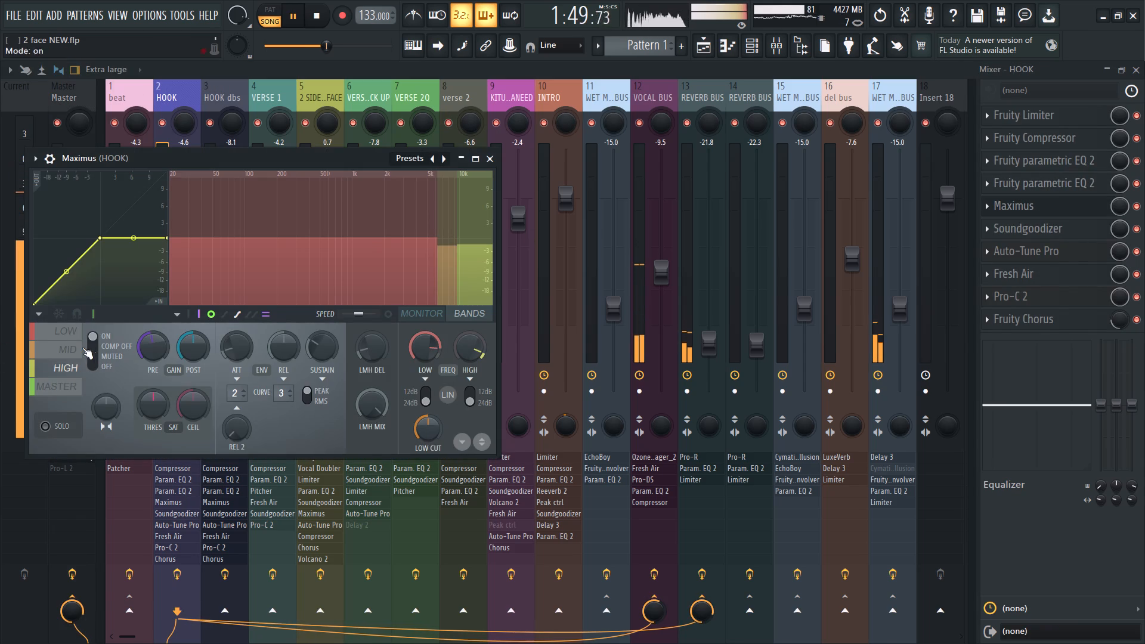
{"action": "left_click", "coordinate": [57, 337]}
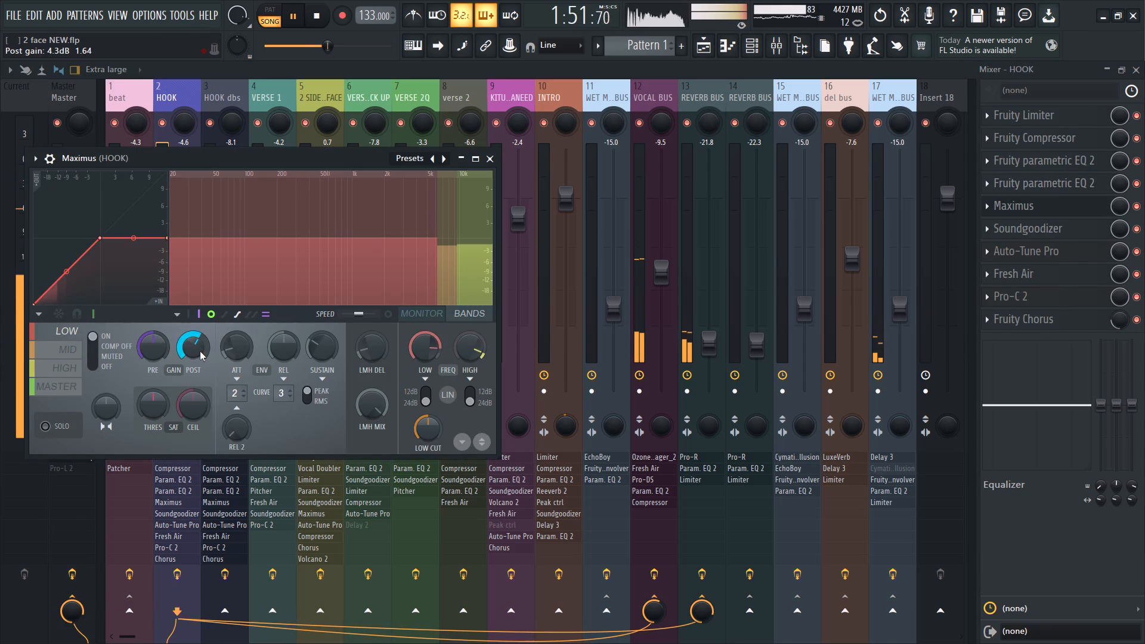
{"action": "scroll", "coordinate": [198, 351], "scroll_direction": "down", "scroll_amount": 2}
{"action": "left_click", "coordinate": [198, 351]}
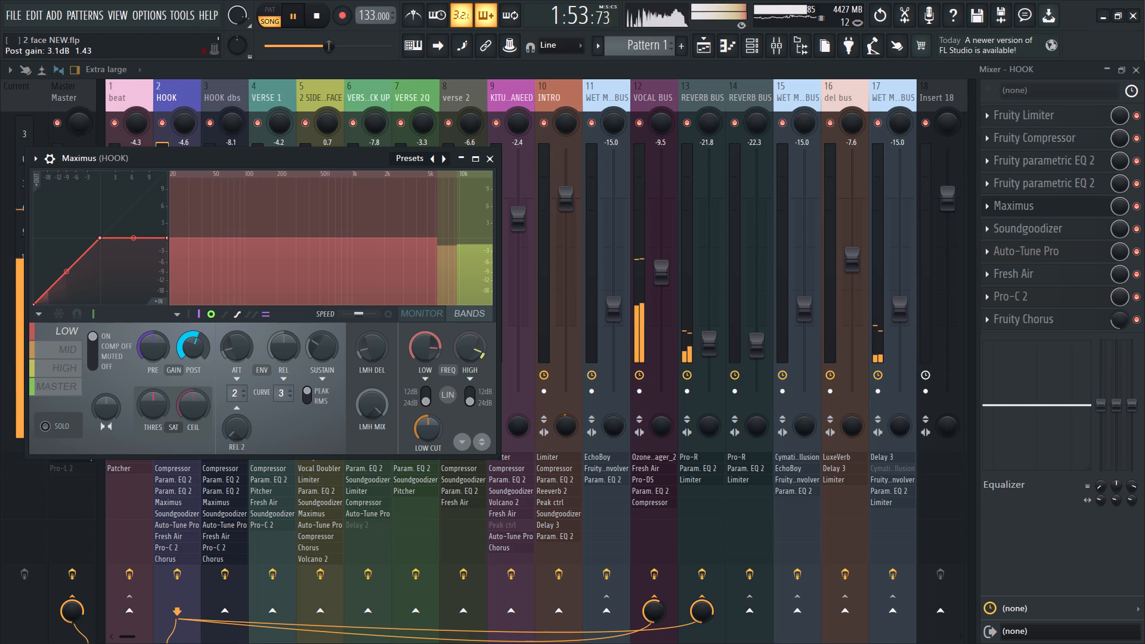
{"action": "left_click", "coordinate": [193, 351]}
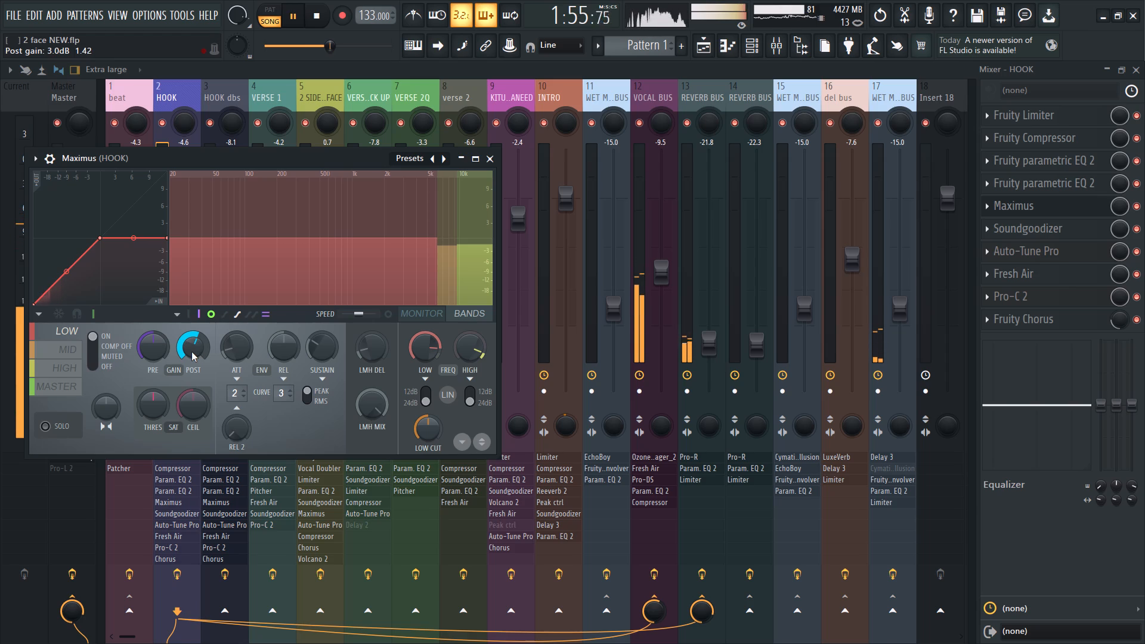
{"action": "left_click", "coordinate": [191, 352]}
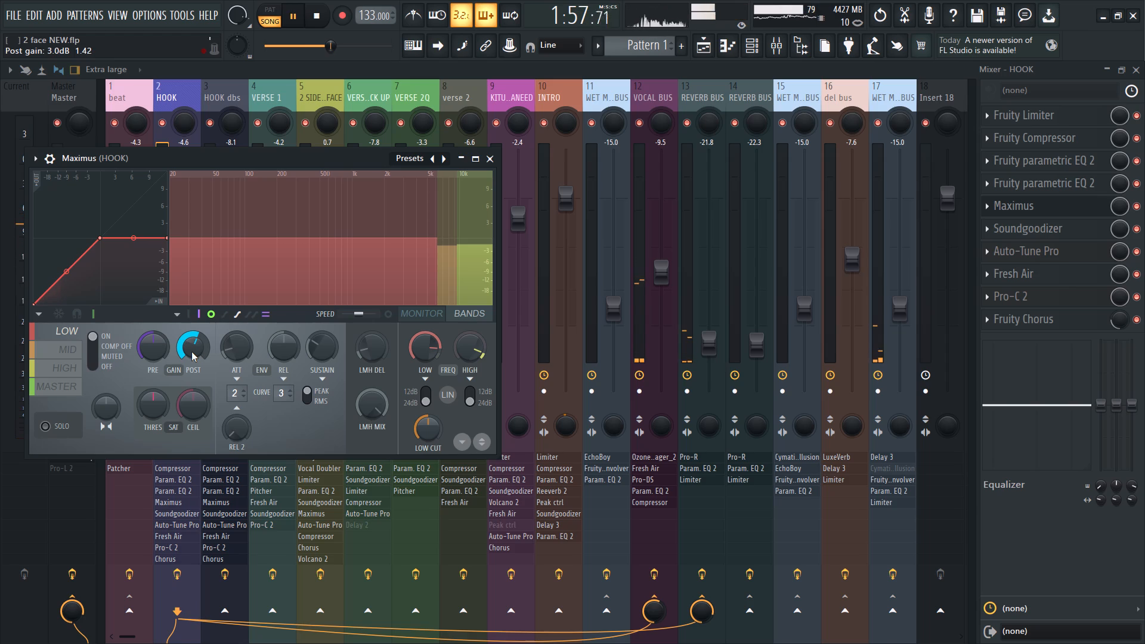
{"action": "left_click", "coordinate": [493, 157]}
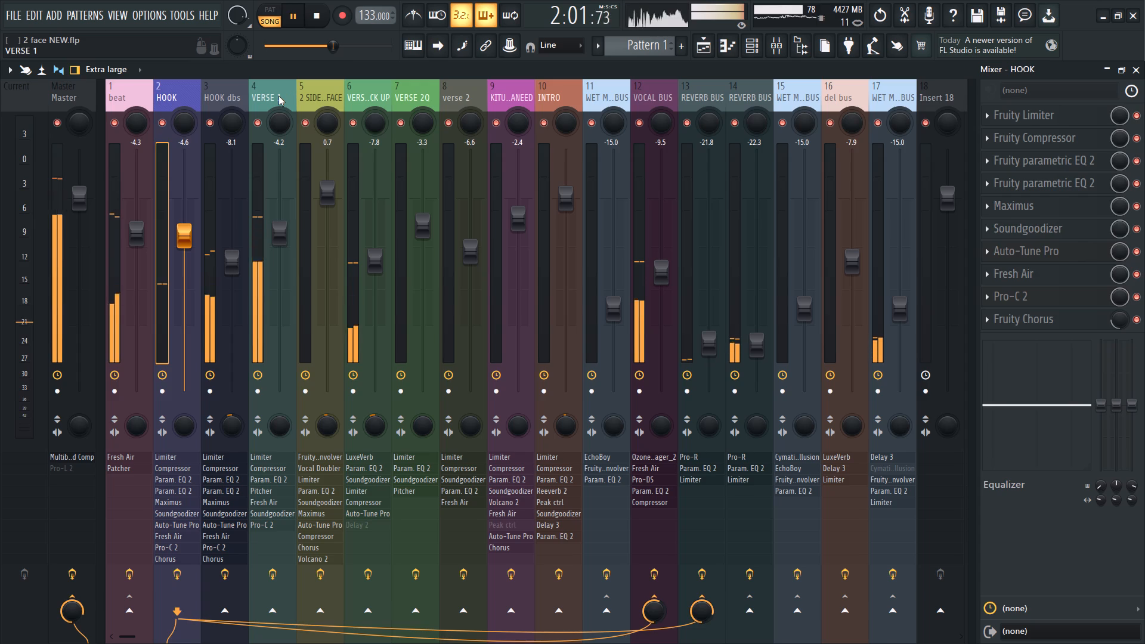
Boost band 3 of the VOCAL BUS Fruity parametric EQ 2 by about 16 dB, sweep the highs and park it near 9.9 kHz.
{"action": "left_click", "coordinate": [277, 98]}
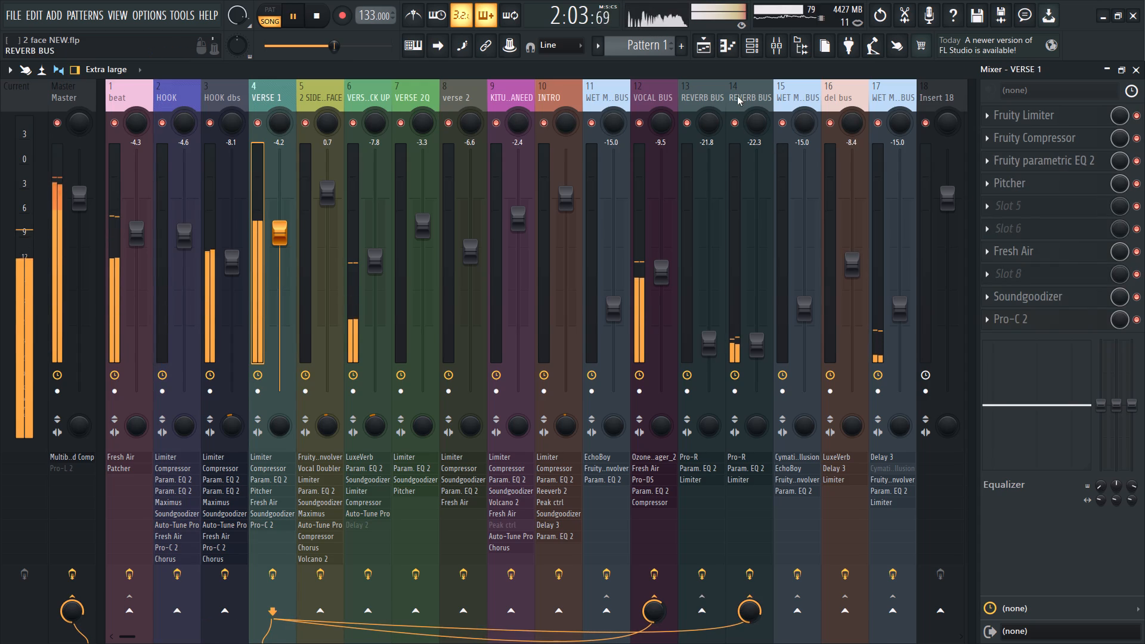
{"action": "left_click", "coordinate": [645, 99]}
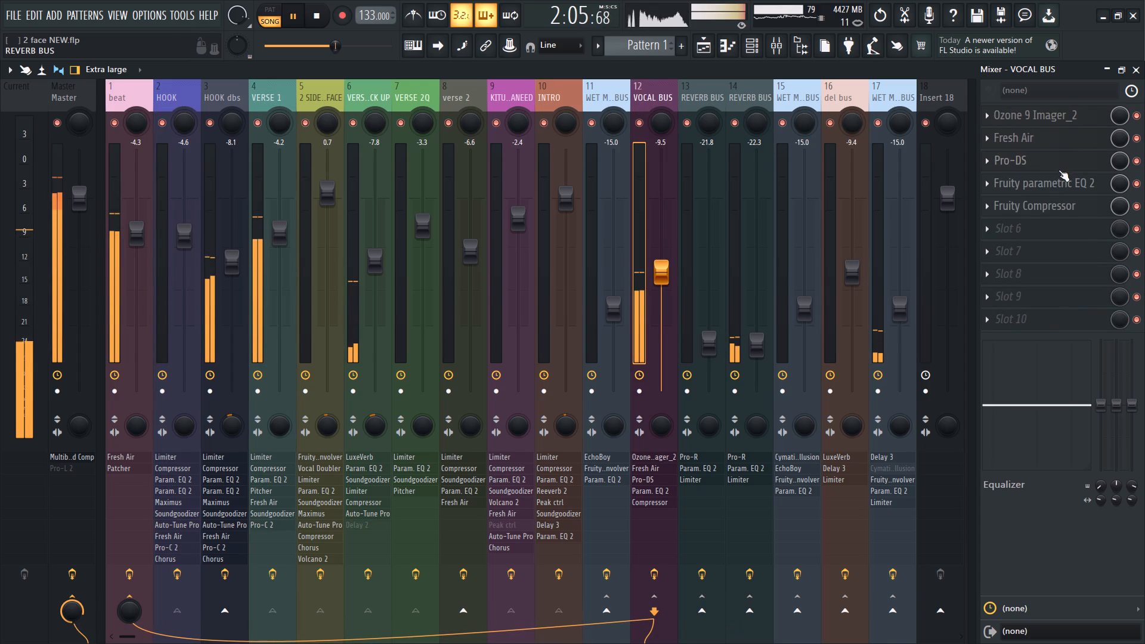
{"action": "left_click", "coordinate": [1070, 186]}
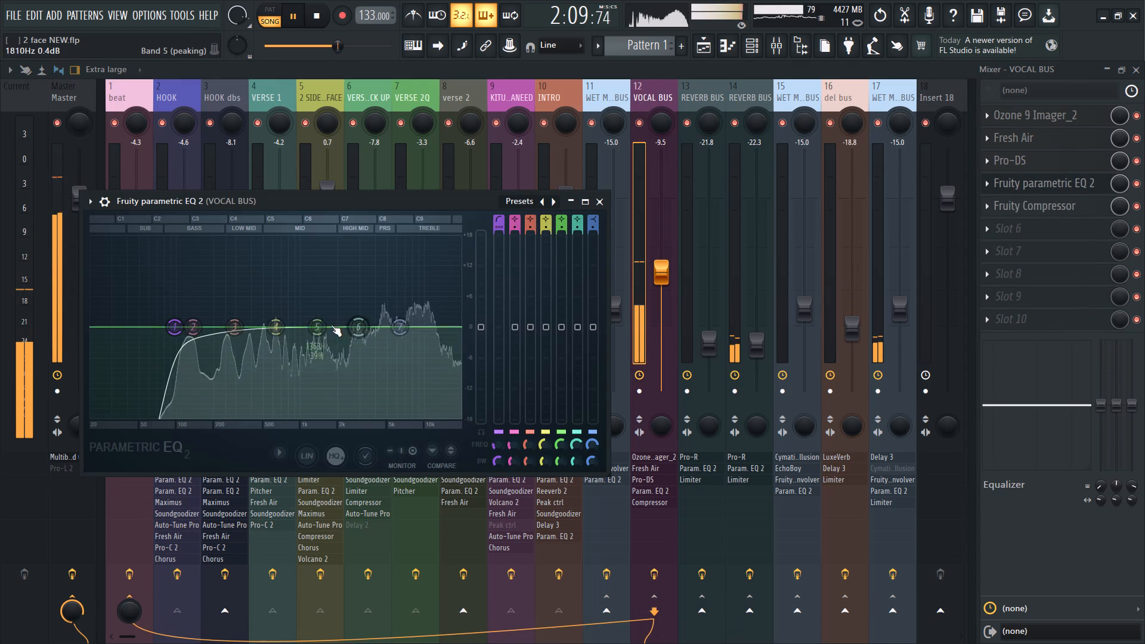
{"action": "left_click_drag", "start_coordinate": [238, 329], "coordinate": [380, 267]}
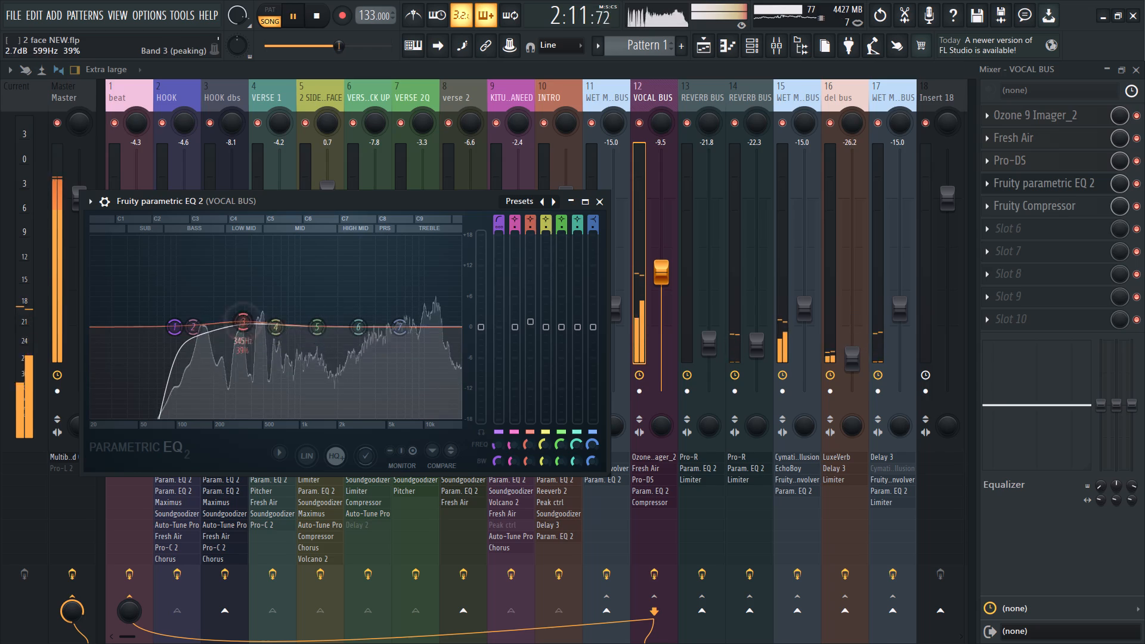
{"action": "left_click_drag", "start_coordinate": [380, 267], "coordinate": [633, 63]}
{"action": "left_click_drag", "start_coordinate": [367, 256], "coordinate": [561, 225]}
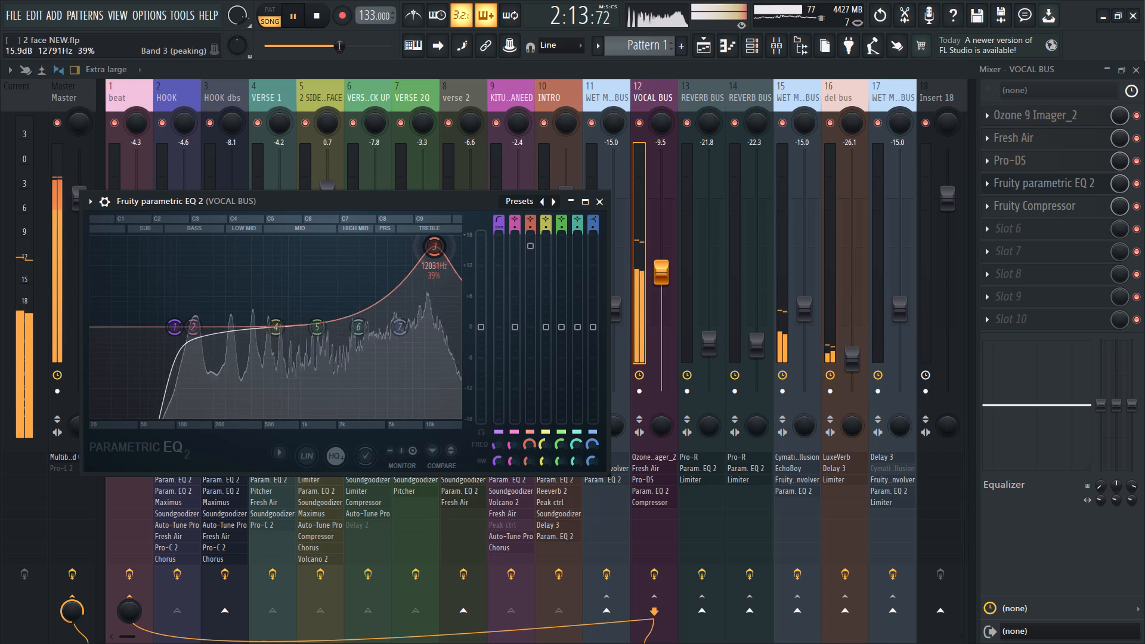
{"action": "left_click_drag", "start_coordinate": [561, 225], "coordinate": [509, 218]}
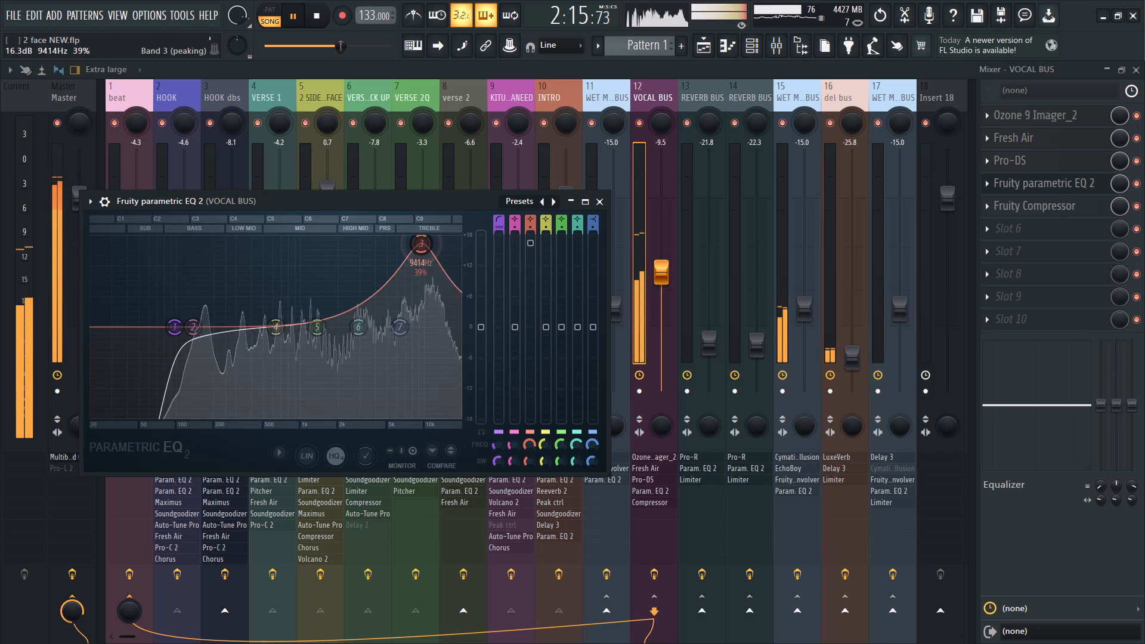
{"action": "left_click_drag", "start_coordinate": [509, 218], "coordinate": [404, 227]}
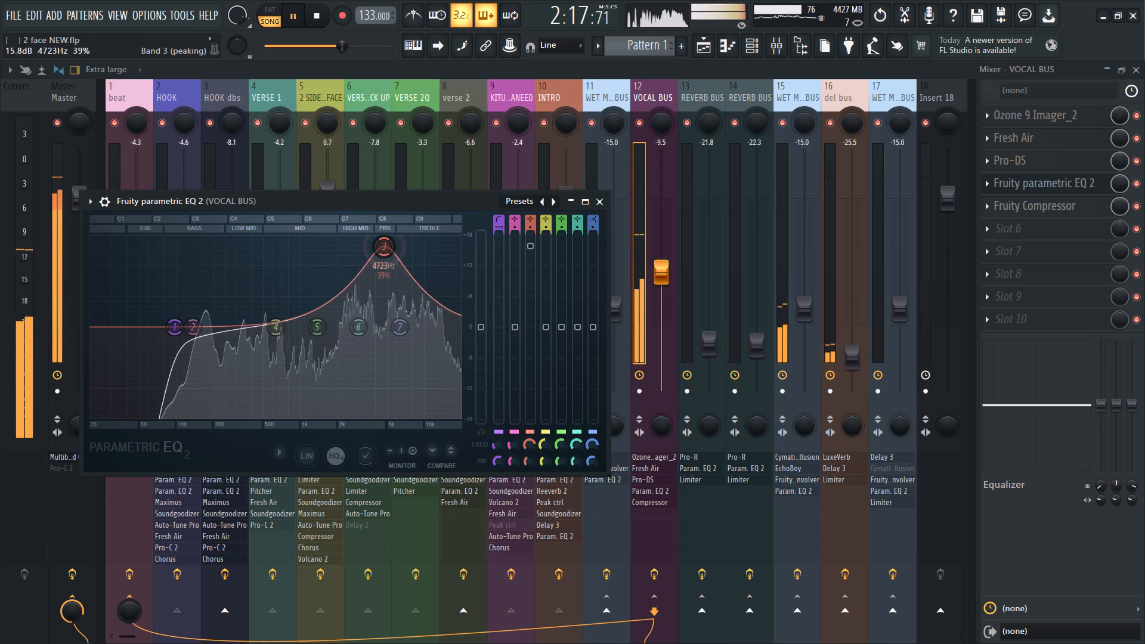
{"action": "left_click_drag", "start_coordinate": [404, 227], "coordinate": [340, 245]}
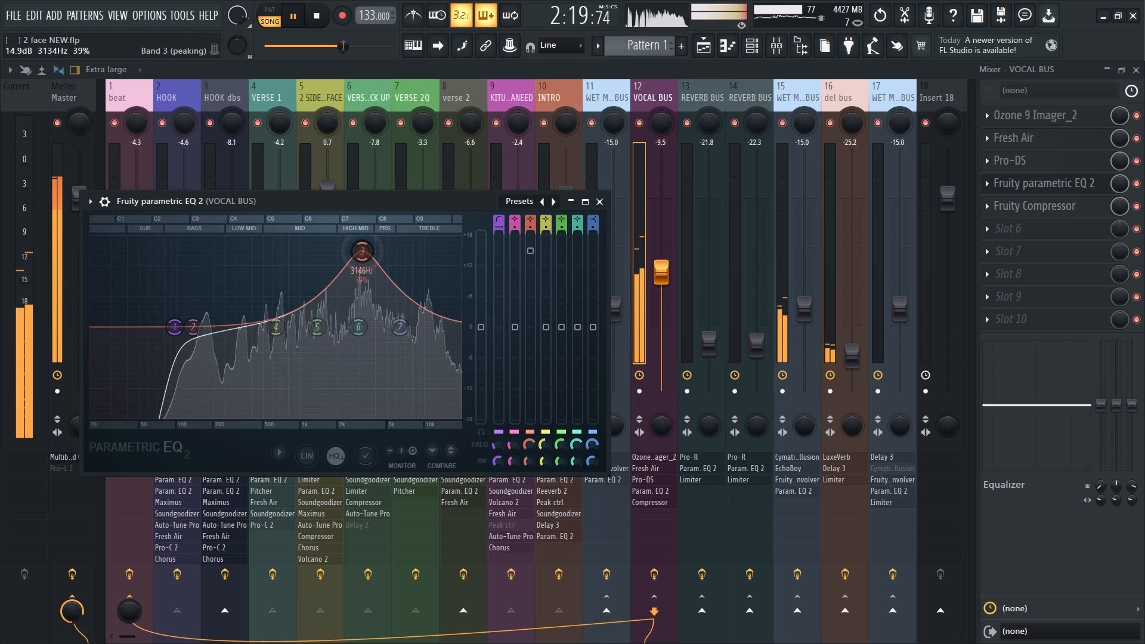
{"action": "left_click_drag", "start_coordinate": [340, 245], "coordinate": [339, 246]}
{"action": "left_click_drag", "start_coordinate": [358, 249], "coordinate": [392, 245]}
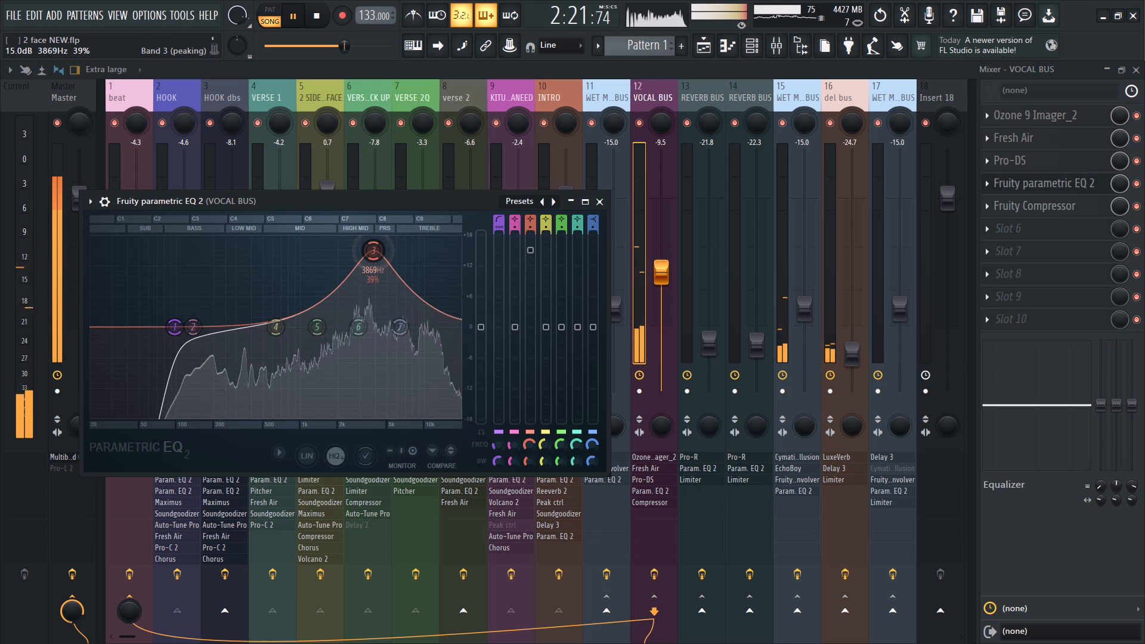
{"action": "left_click_drag", "start_coordinate": [392, 245], "coordinate": [410, 241]}
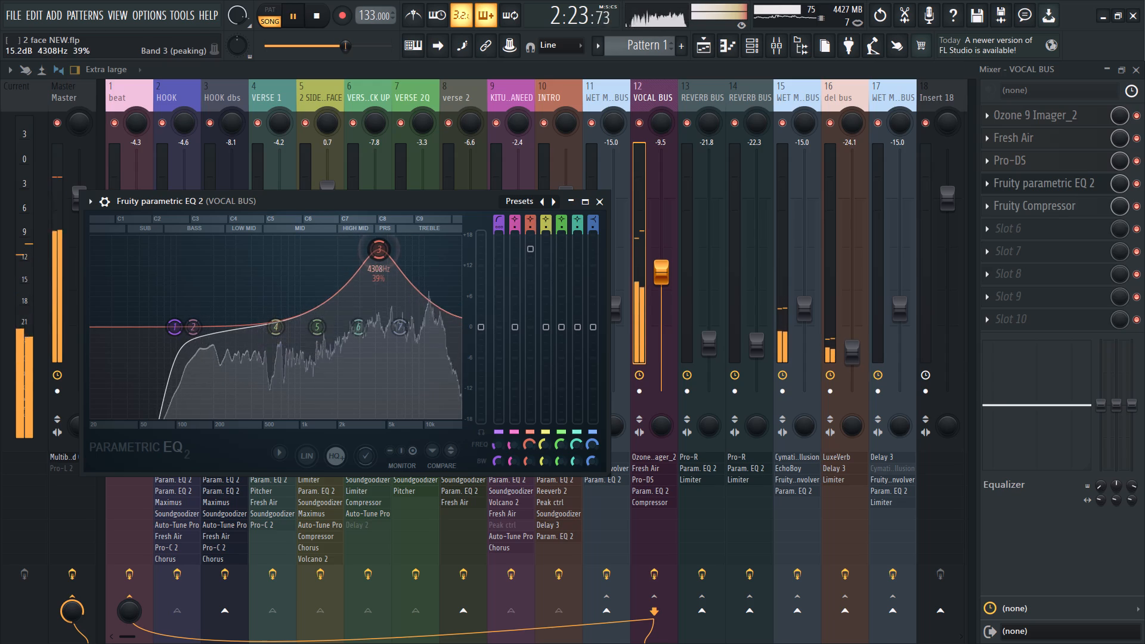
{"action": "left_click_drag", "start_coordinate": [410, 241], "coordinate": [526, 230]}
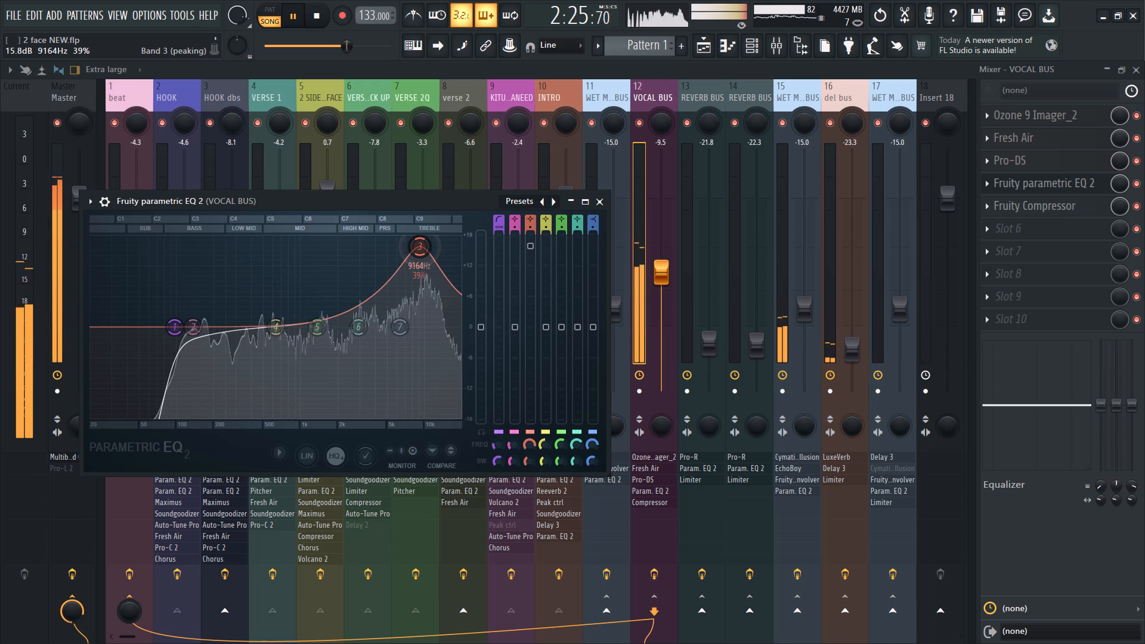
{"action": "left_click_drag", "start_coordinate": [526, 230], "coordinate": [539, 222]}
Narrow EQ band 3 to 9% bandwidth and pull its gain down to a slight cut near 9.9 kHz.
{"action": "scroll", "coordinate": [425, 244], "scroll_direction": "down", "scroll_amount": 6}
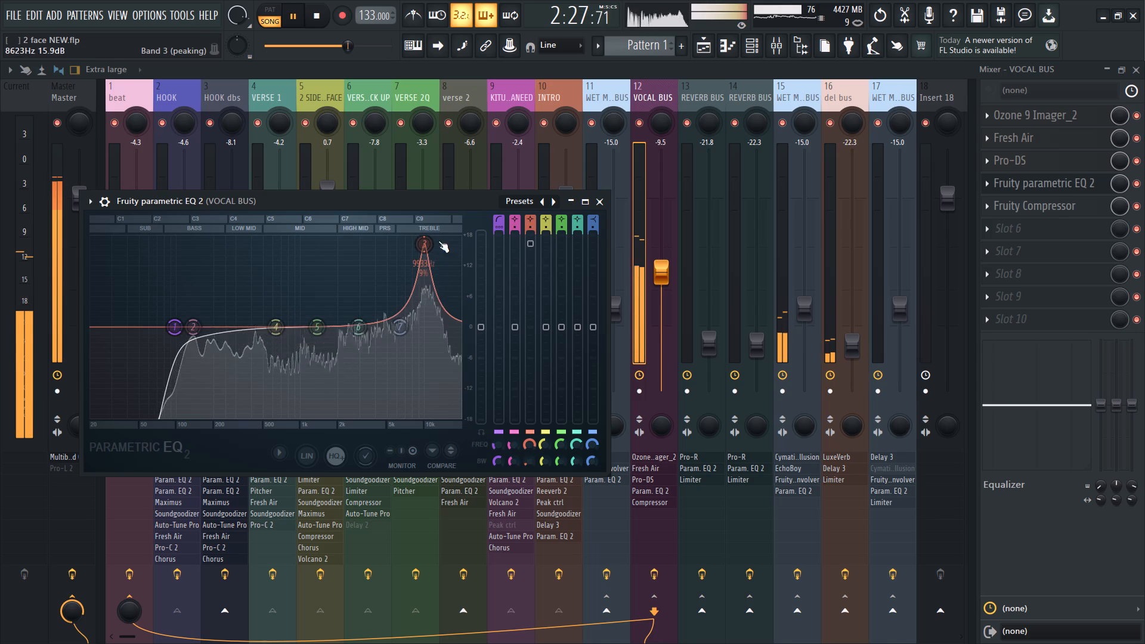
{"action": "left_click_drag", "start_coordinate": [527, 248], "coordinate": [555, 614]}
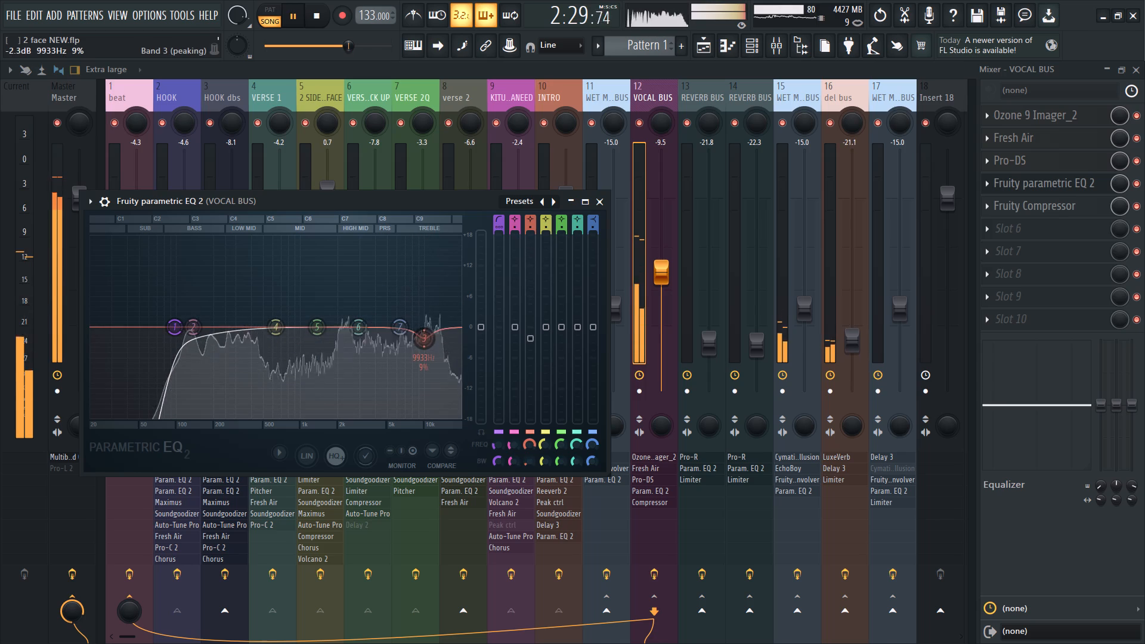
{"action": "left_click_drag", "start_coordinate": [555, 614], "coordinate": [567, 582]}
Change band 7 of the VOCAL BUS EQ to a low pass filter, trying the notch and band pass types.
{"action": "left_click_drag", "start_coordinate": [595, 222], "coordinate": [593, 268]}
{"action": "left_click_drag", "start_coordinate": [595, 216], "coordinate": [592, 277]}
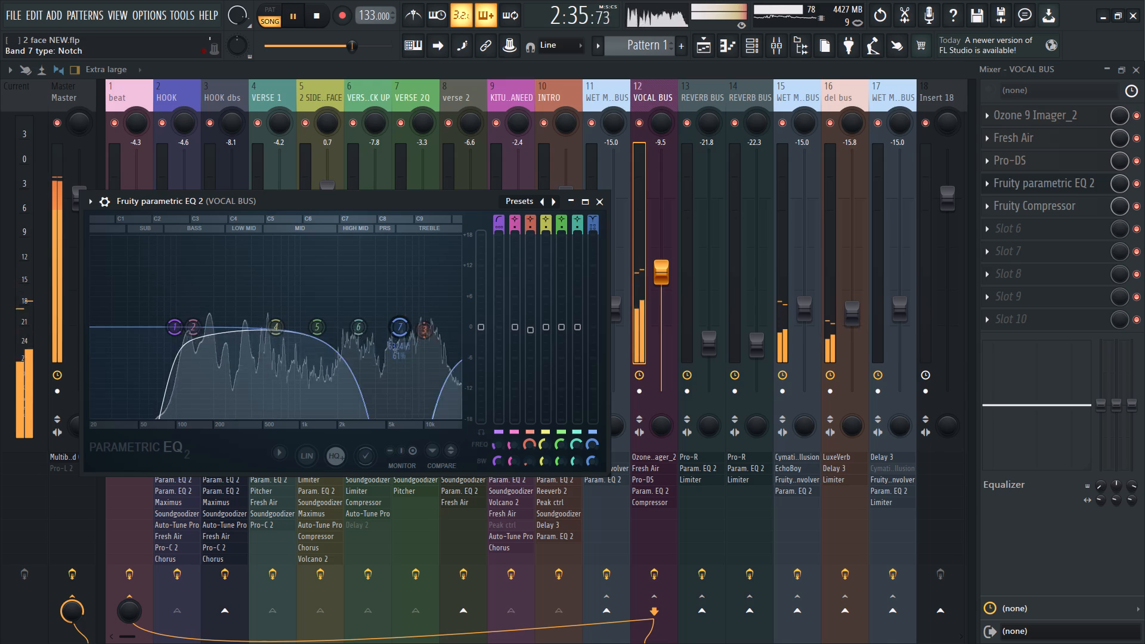
{"action": "left_click_drag", "start_coordinate": [592, 277], "coordinate": [592, 306]}
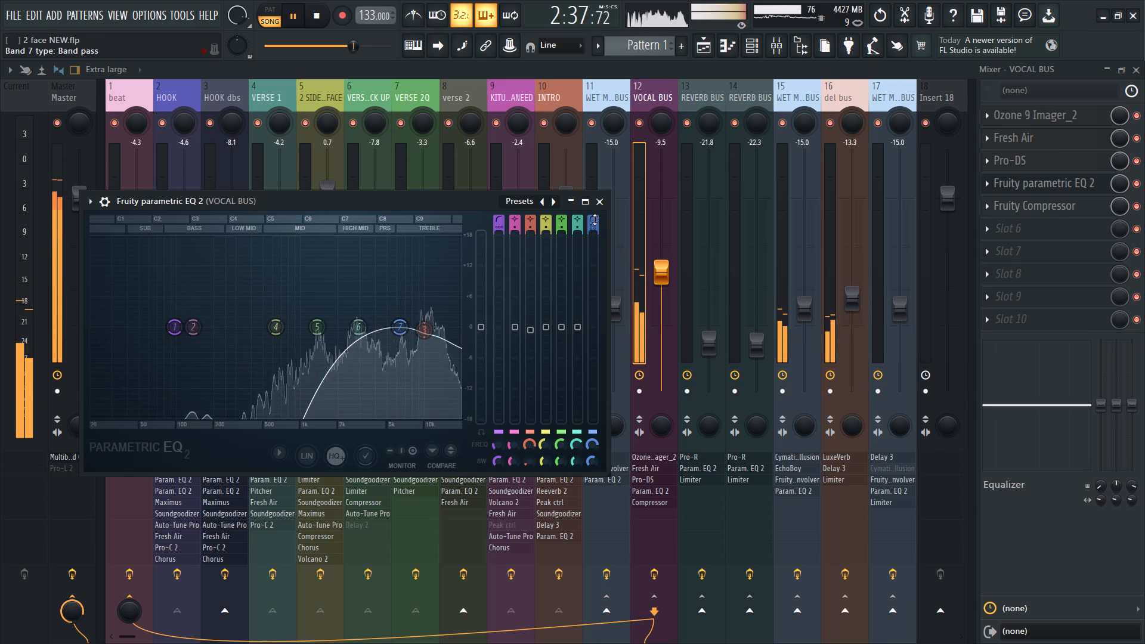
{"action": "left_click_drag", "start_coordinate": [595, 219], "coordinate": [593, 240]}
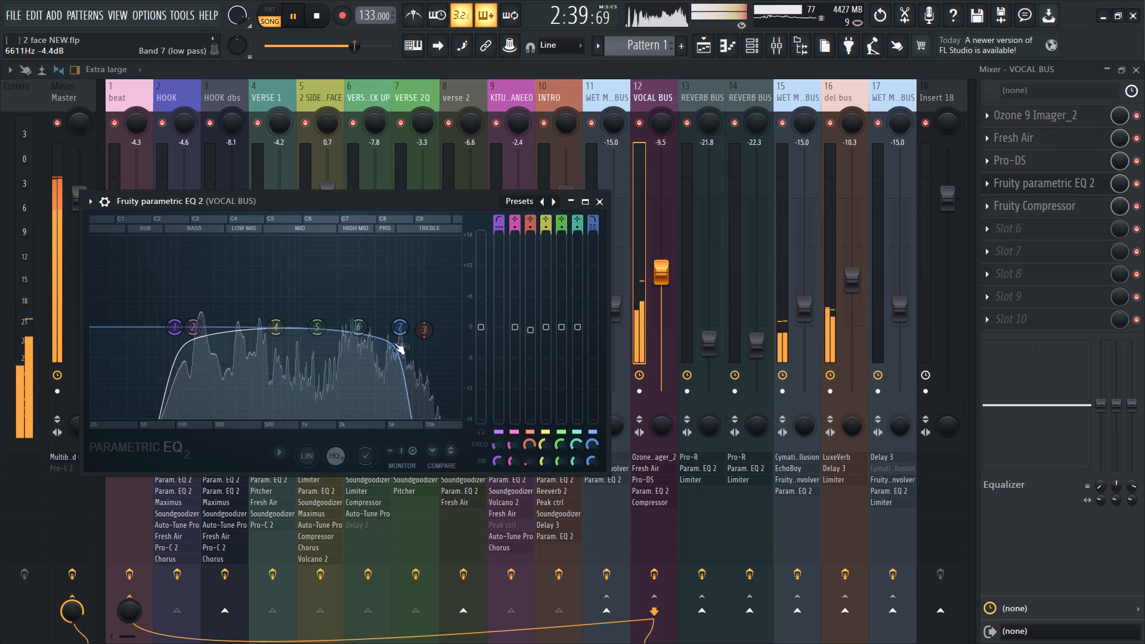
Raise the band 7 low pass cutoff to 20000 Hz in the VOCAL BUS EQ and close the EQ.
{"action": "left_click_drag", "start_coordinate": [397, 337], "coordinate": [526, 318]}
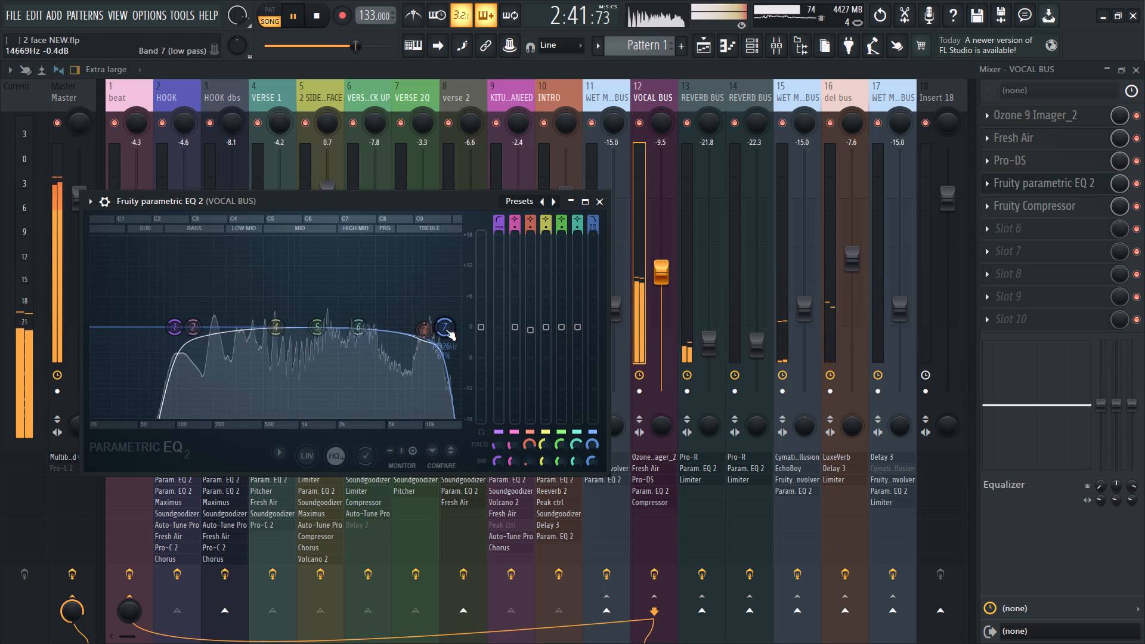
{"action": "left_click_drag", "start_coordinate": [445, 329], "coordinate": [509, 294]}
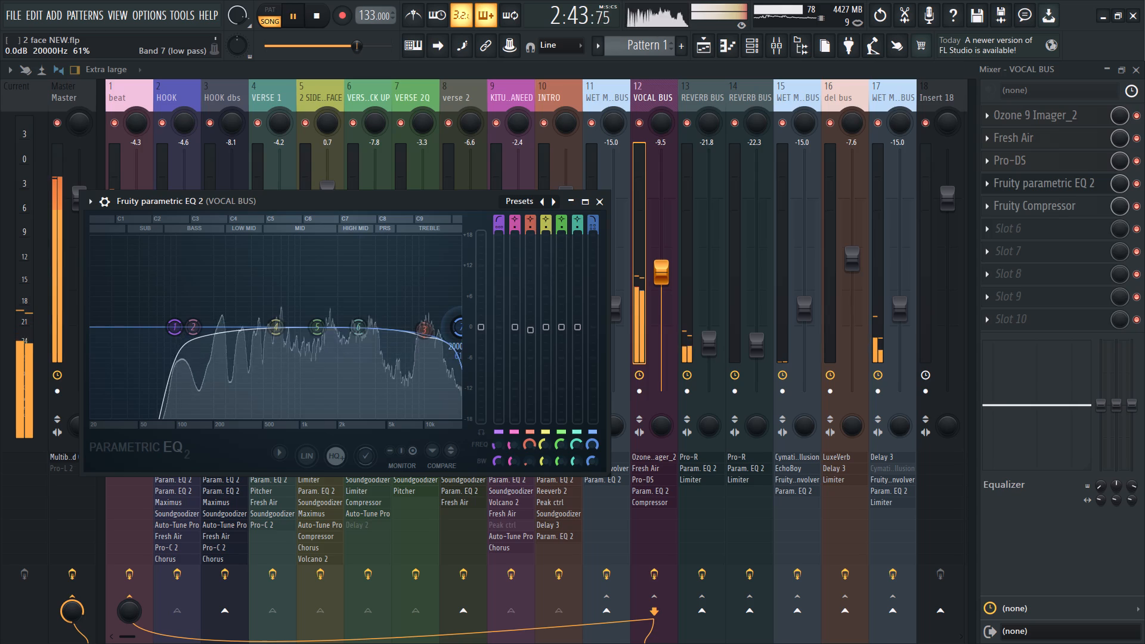
{"action": "left_click_drag", "start_coordinate": [509, 294], "coordinate": [466, 320]}
{"action": "left_click", "coordinate": [451, 327]}
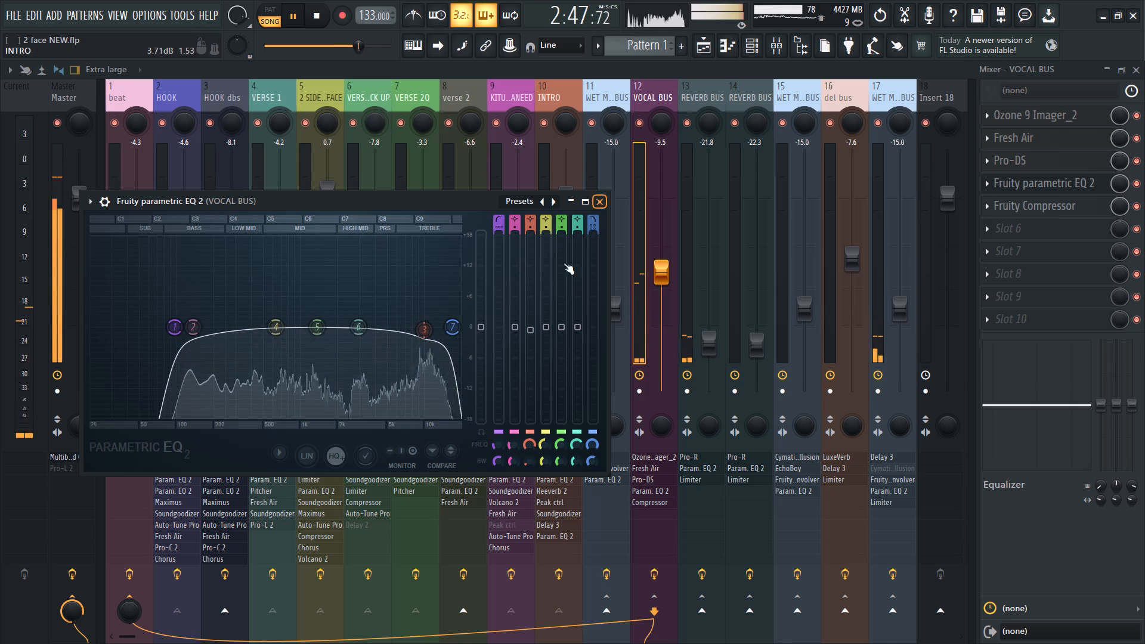
{"action": "left_click_drag", "start_coordinate": [454, 324], "coordinate": [475, 321]}
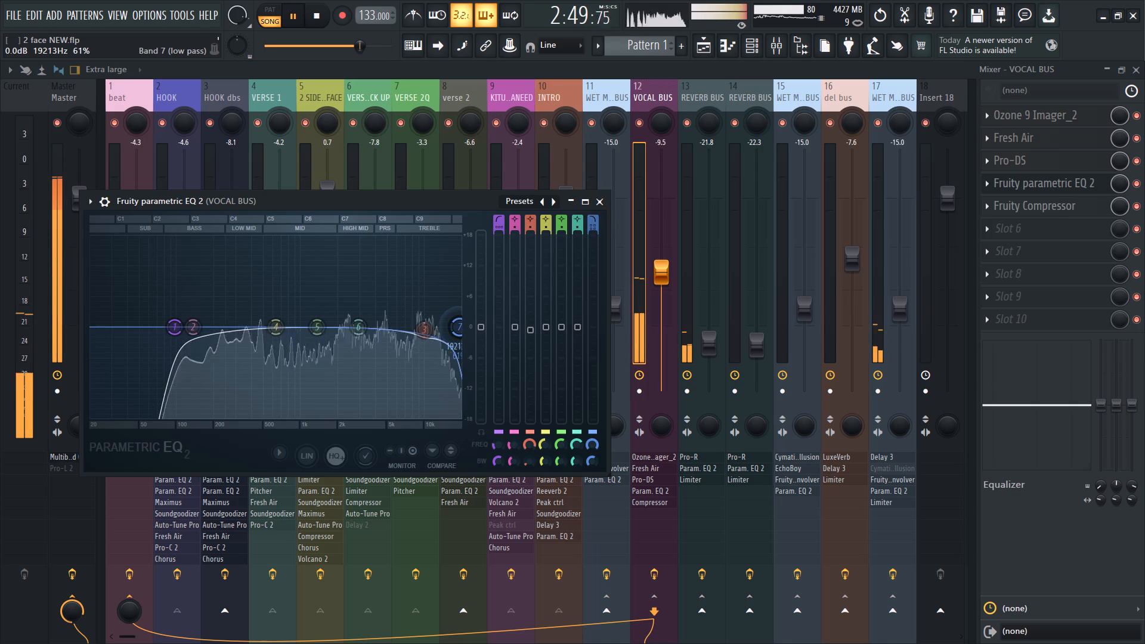
{"action": "left_click_drag", "start_coordinate": [475, 321], "coordinate": [482, 319]}
{"action": "left_click_drag", "start_coordinate": [459, 332], "coordinate": [458, 333]}
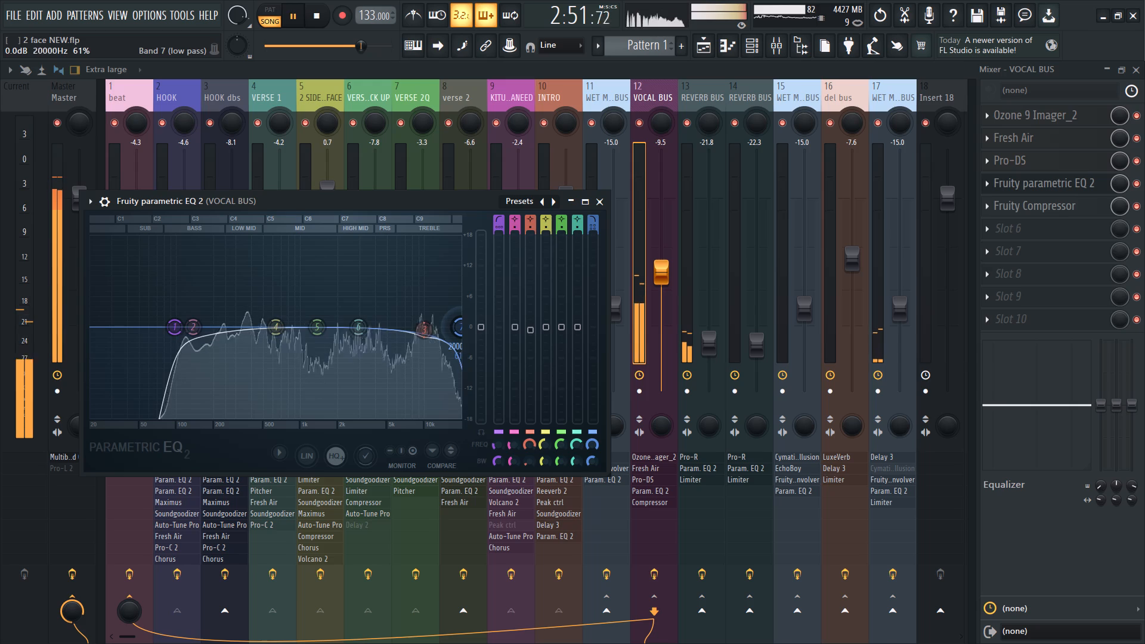
{"action": "left_click_drag", "start_coordinate": [458, 333], "coordinate": [493, 320]}
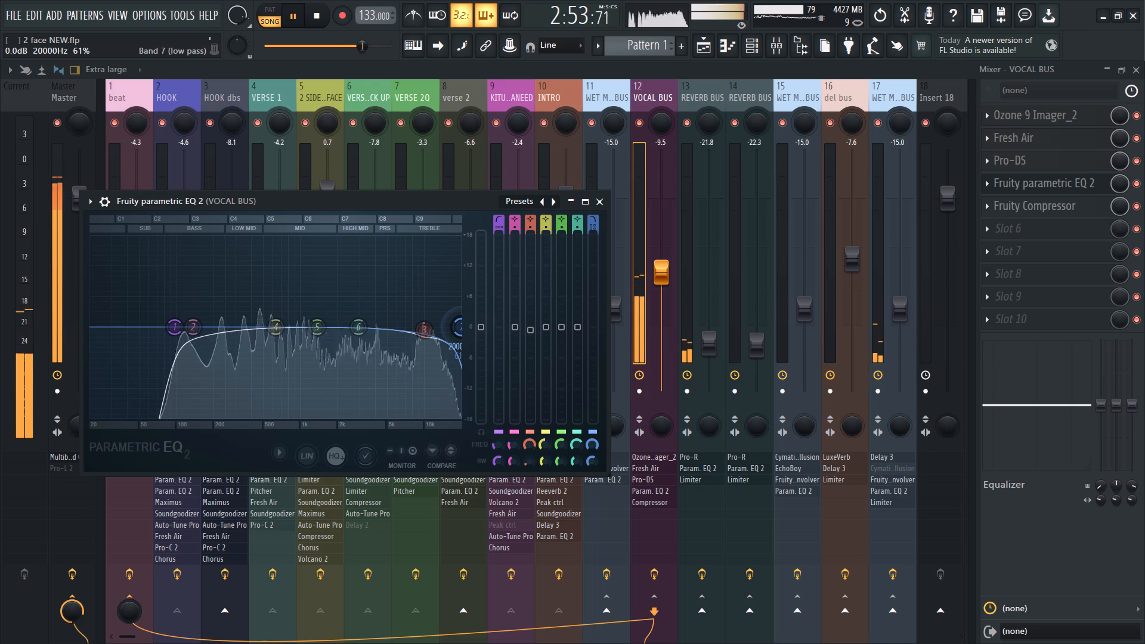
{"action": "left_click_drag", "start_coordinate": [493, 320], "coordinate": [482, 324]}
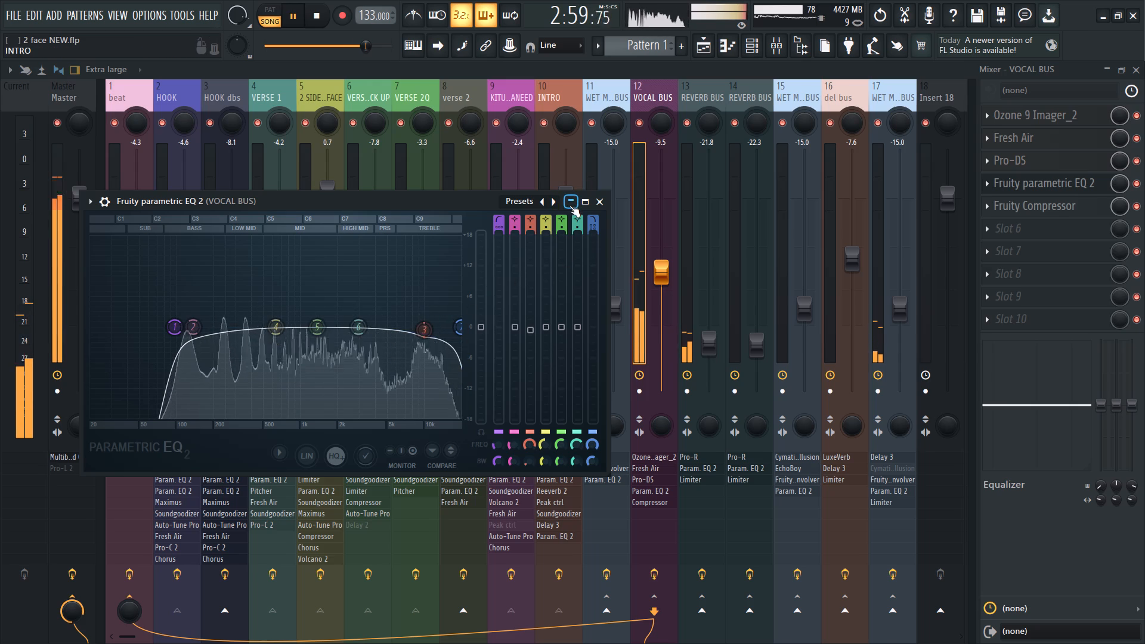
{"action": "left_click", "coordinate": [598, 200]}
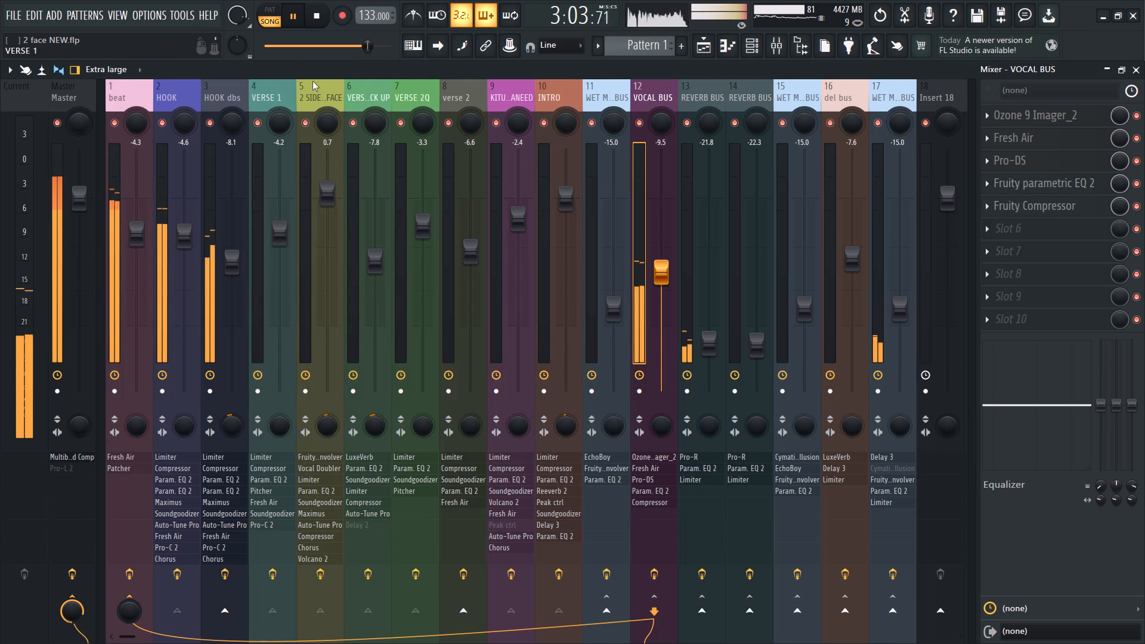
Load Fruity Delay 3 into slot 3 of the empty Insert 18 track, restart playback from the beginning and close the plugin.
{"action": "scroll", "coordinate": [302, 91], "scroll_direction": "down", "scroll_amount": 1}
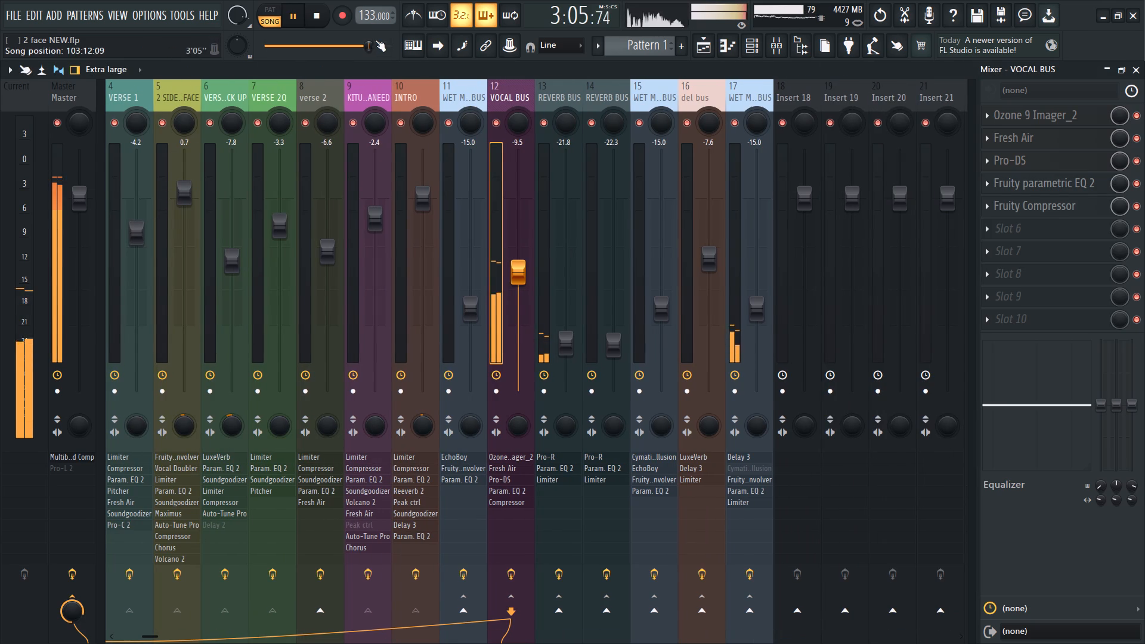
{"action": "left_click", "coordinate": [511, 95]}
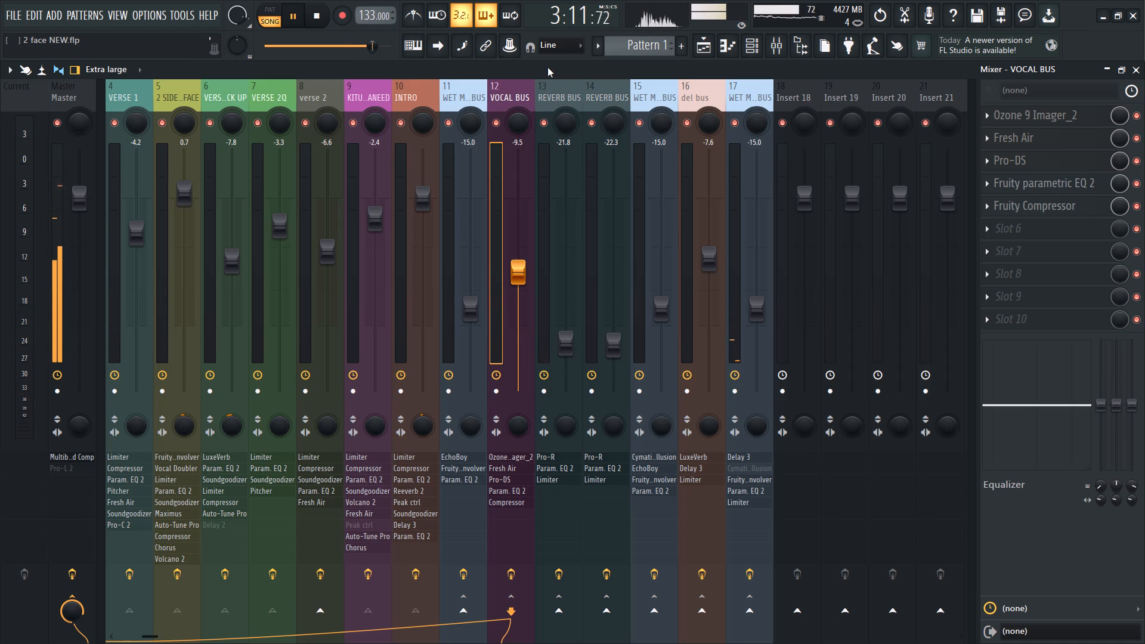
{"action": "left_click", "coordinate": [509, 98]}
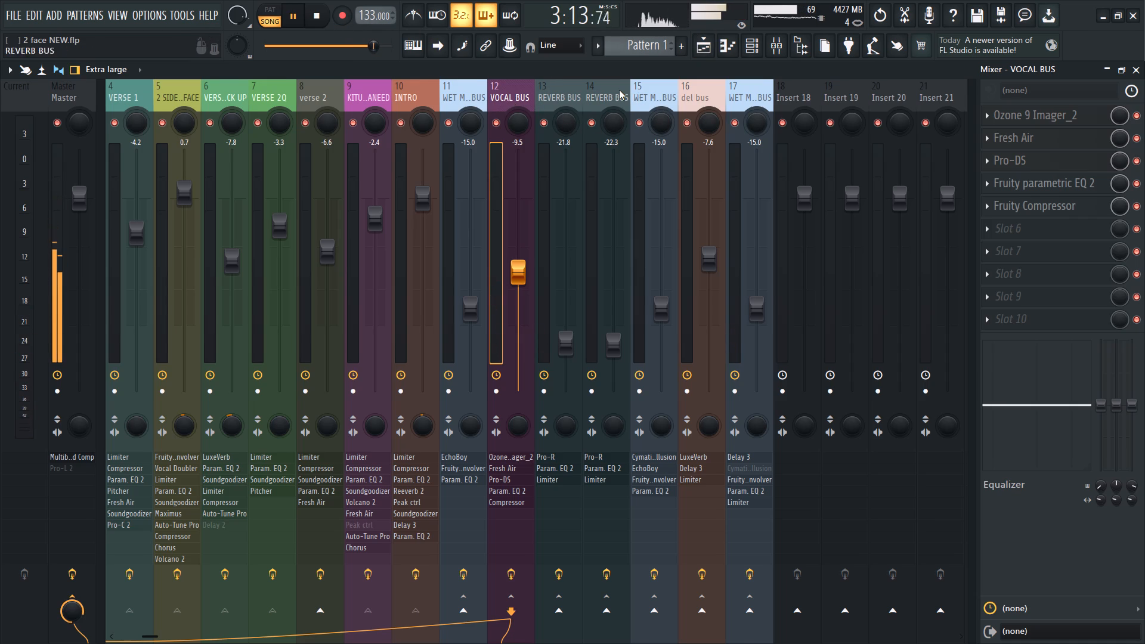
{"action": "scroll", "coordinate": [618, 89], "scroll_direction": "down", "scroll_amount": 2}
{"action": "left_click", "coordinate": [519, 102]}
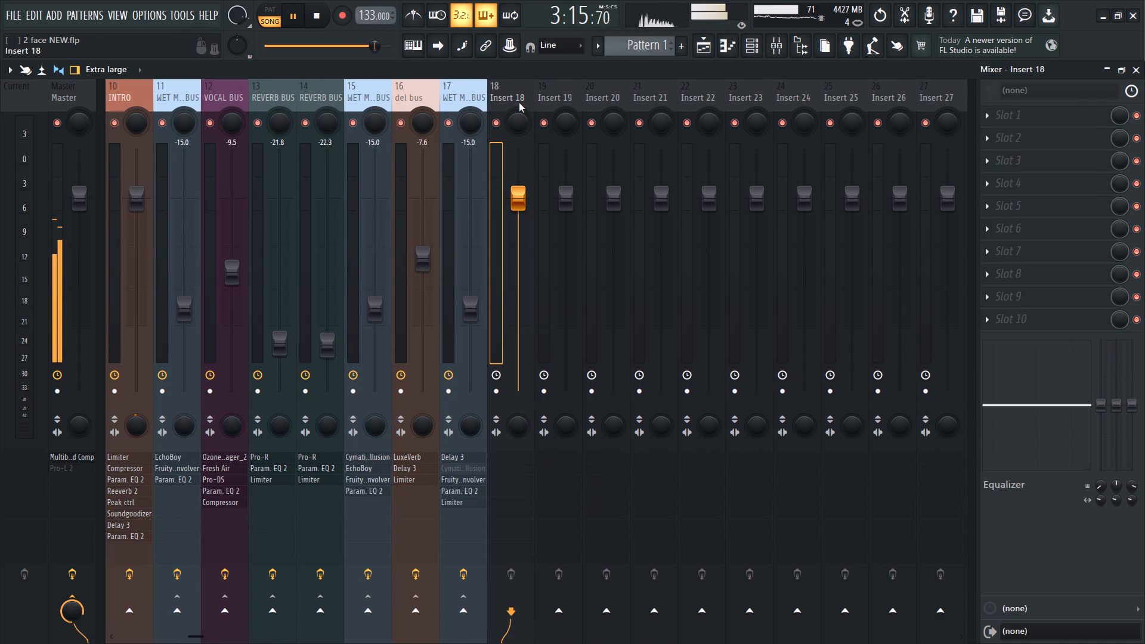
{"action": "left_click", "coordinate": [519, 103]}
{"action": "left_click", "coordinate": [1022, 159]}
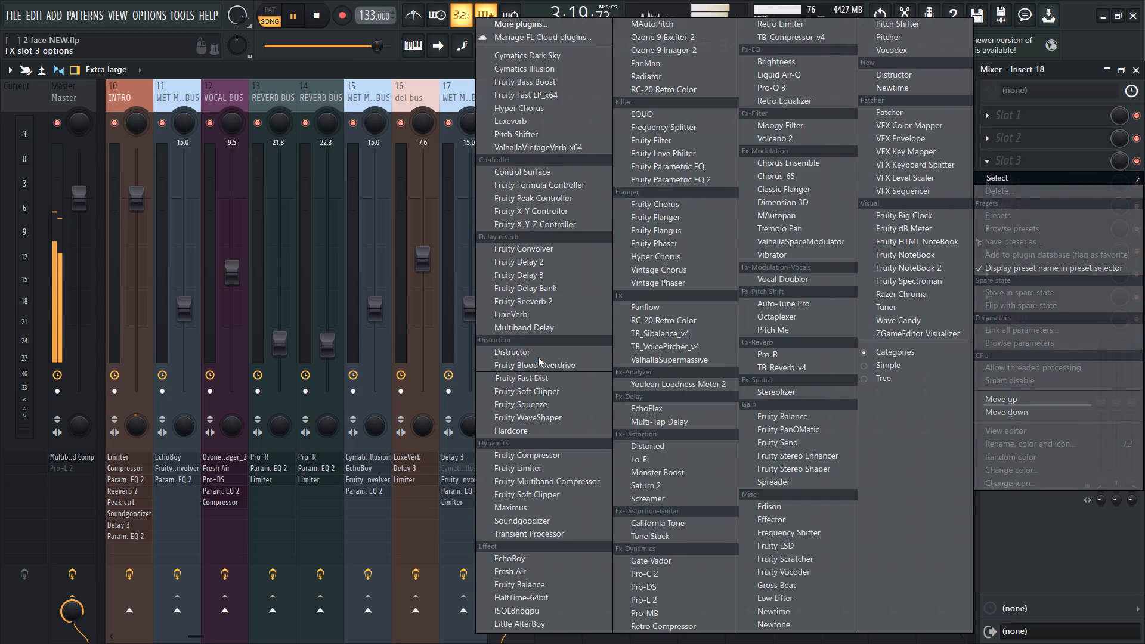
{"action": "left_click", "coordinate": [552, 274]}
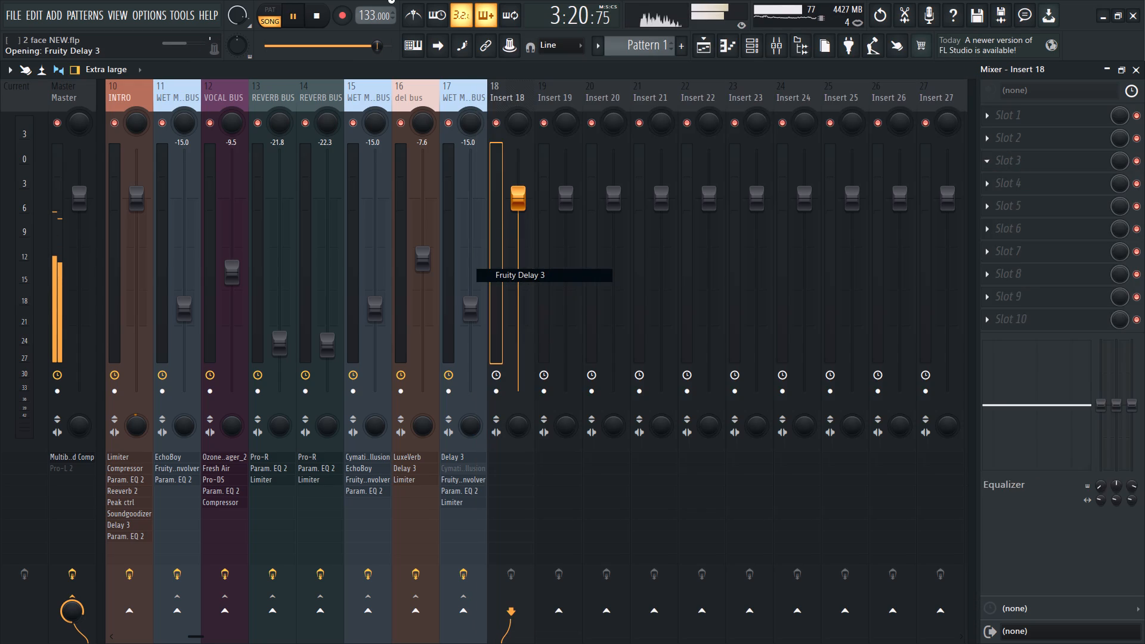
{"action": "left_click", "coordinate": [315, 17]}
{"action": "double_click", "coordinate": [311, 15]}
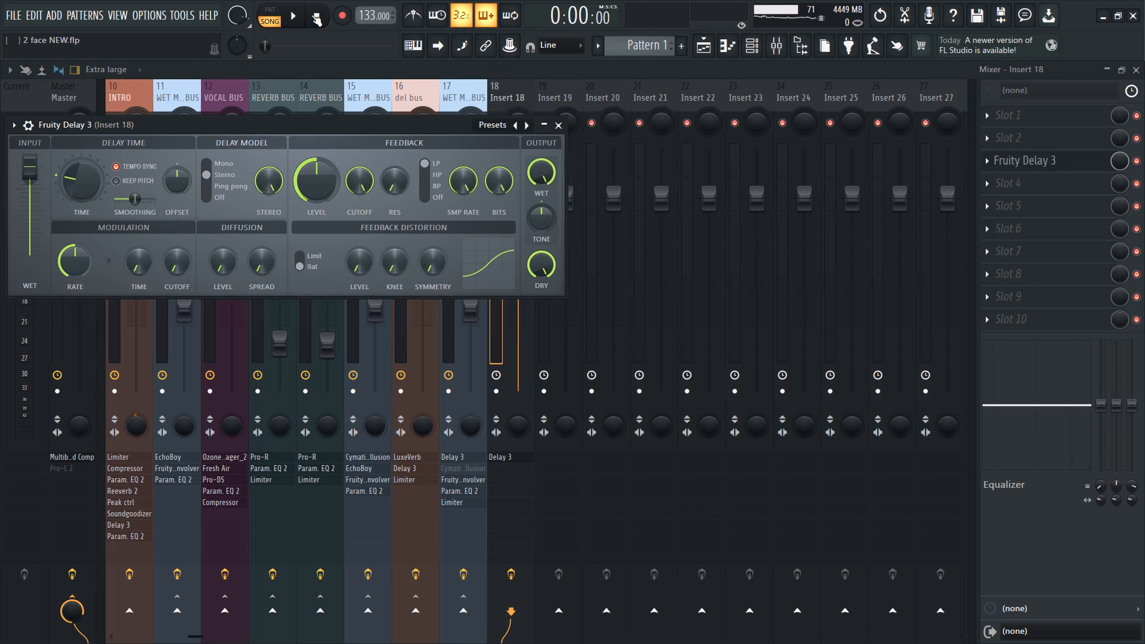
{"action": "left_click", "coordinate": [302, 17]}
{"action": "left_click", "coordinate": [558, 127]}
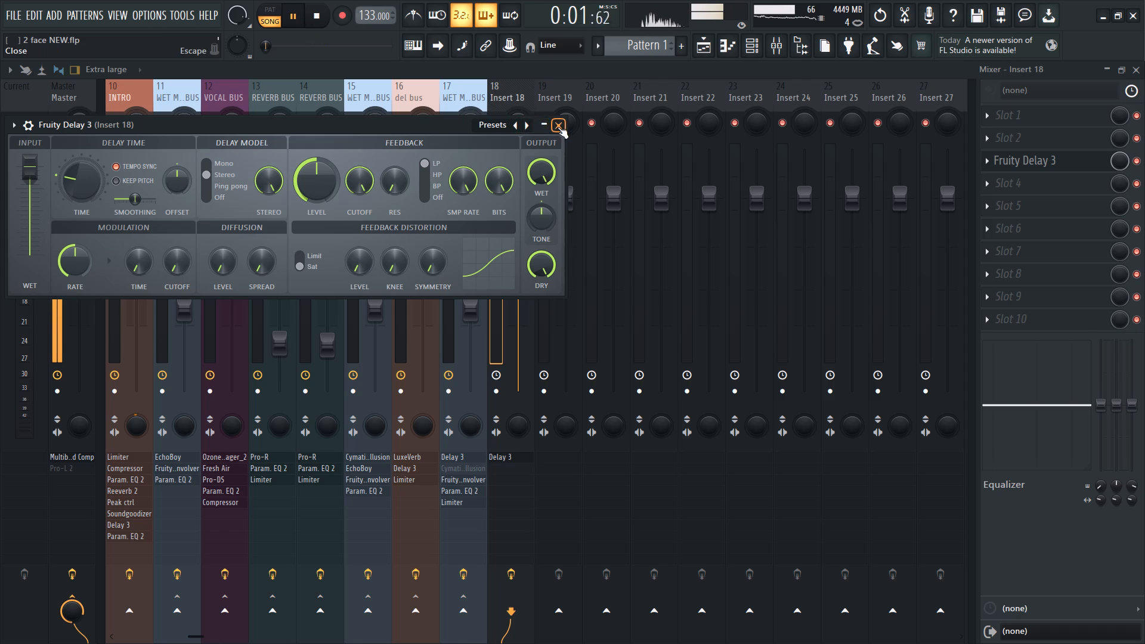
Rename the Insert 18 mixer track as "del man".
{"action": "left_click", "coordinate": [519, 101]}
{"action": "right_click", "coordinate": [519, 101]}
{"action": "left_click", "coordinate": [546, 103]}
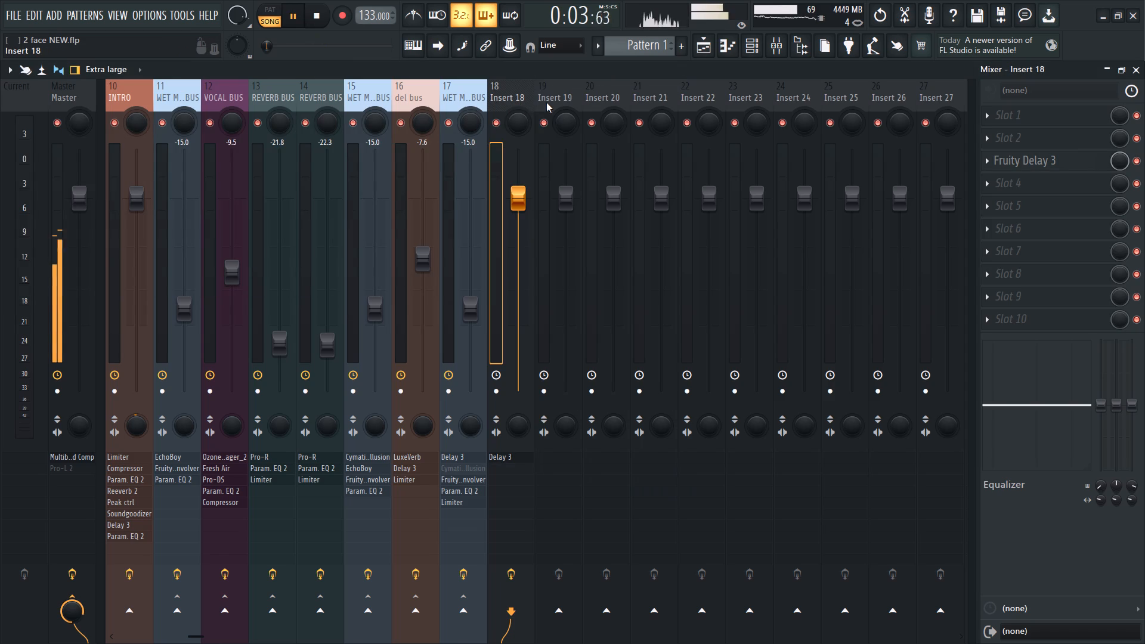
{"action": "right_click", "coordinate": [514, 98]}
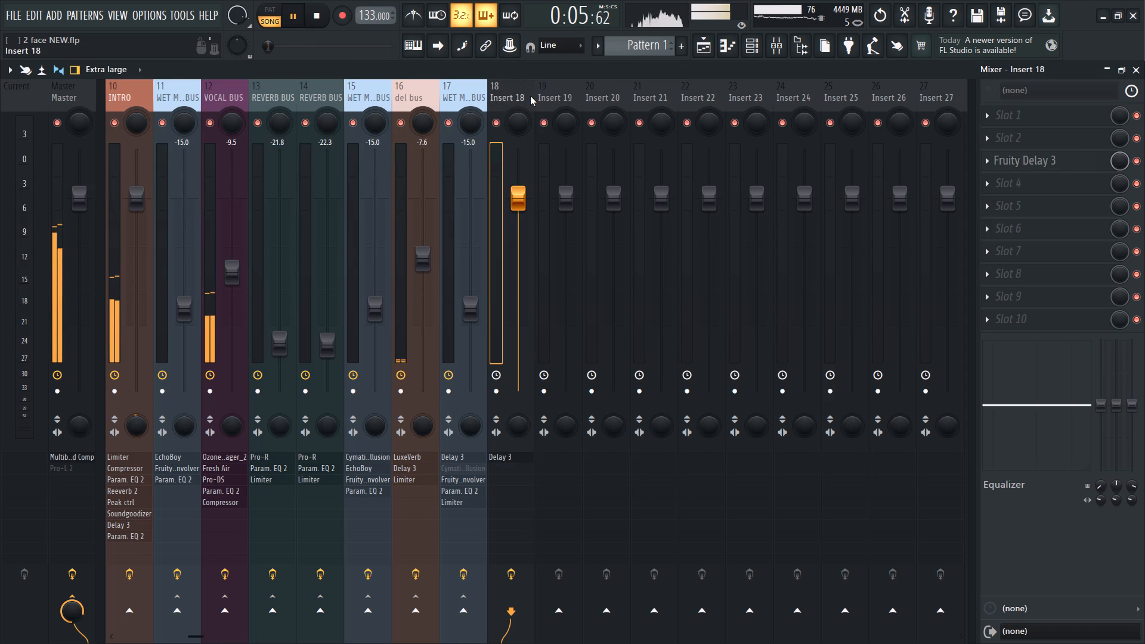
{"action": "key", "text": "Return"}
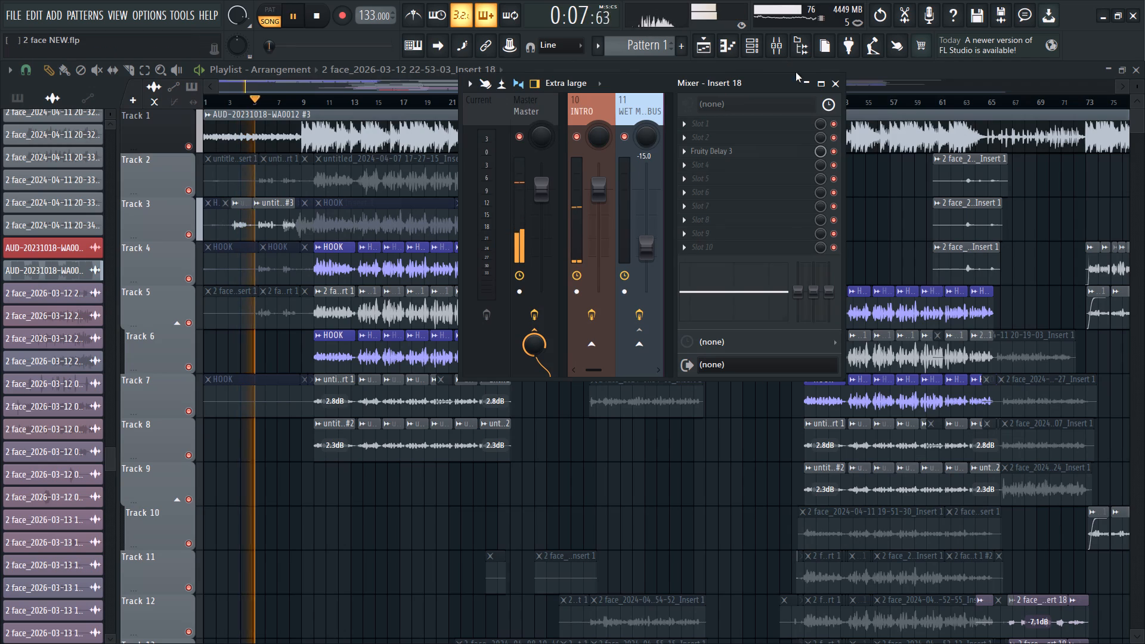
{"action": "left_click", "coordinate": [825, 82]}
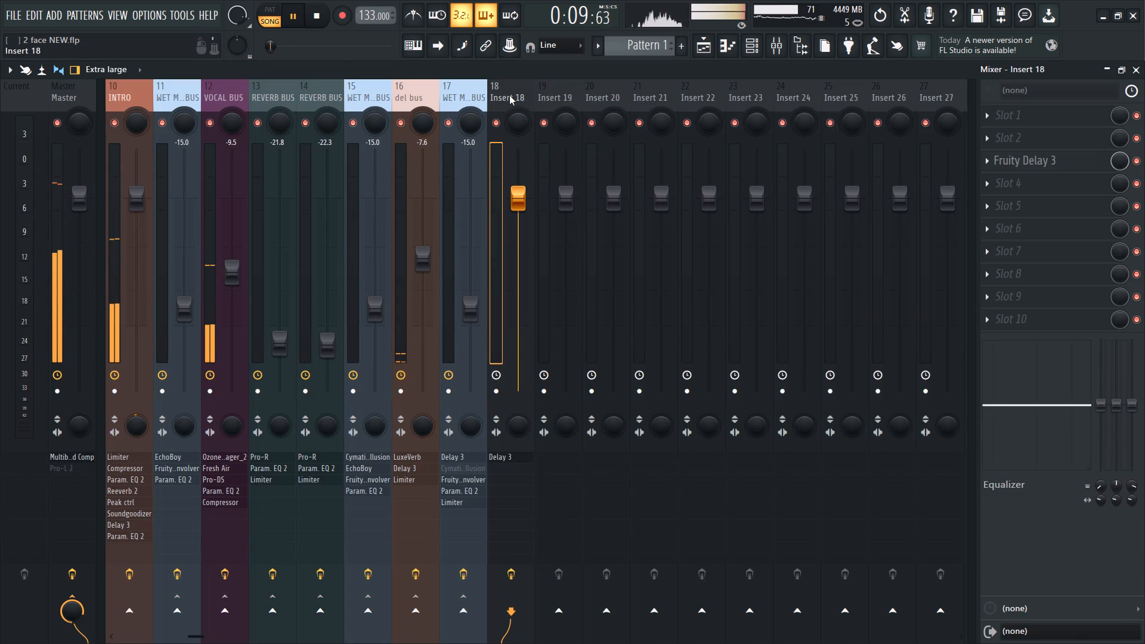
{"action": "right_click", "coordinate": [509, 95]}
{"action": "left_click", "coordinate": [543, 97]}
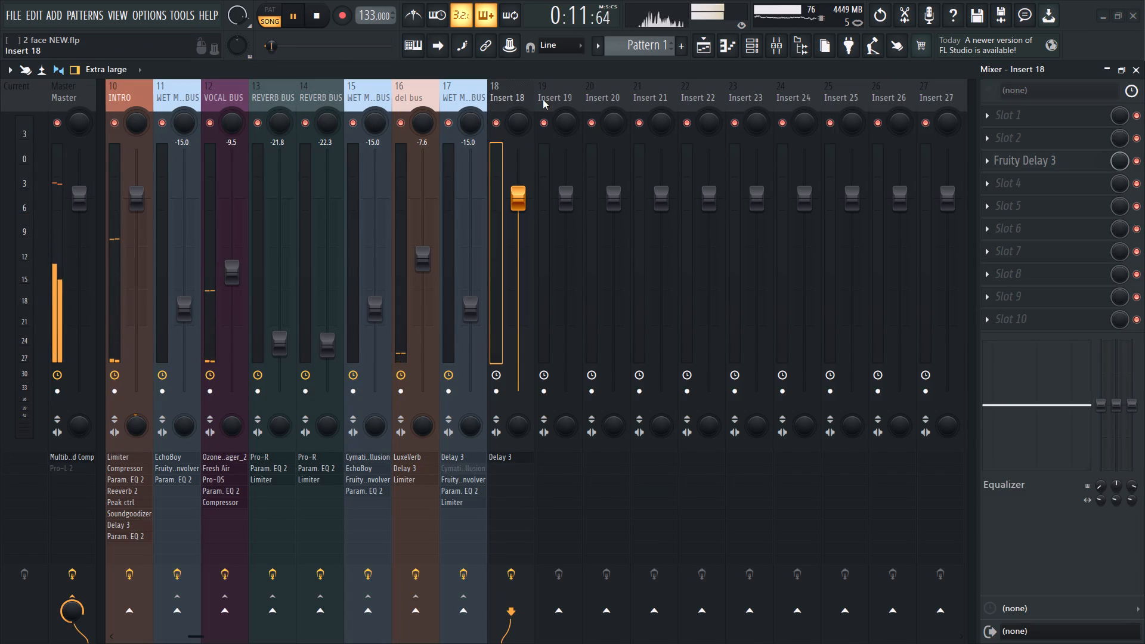
{"action": "type", "text": "del ma"}
{"action": "key", "text": "n"}
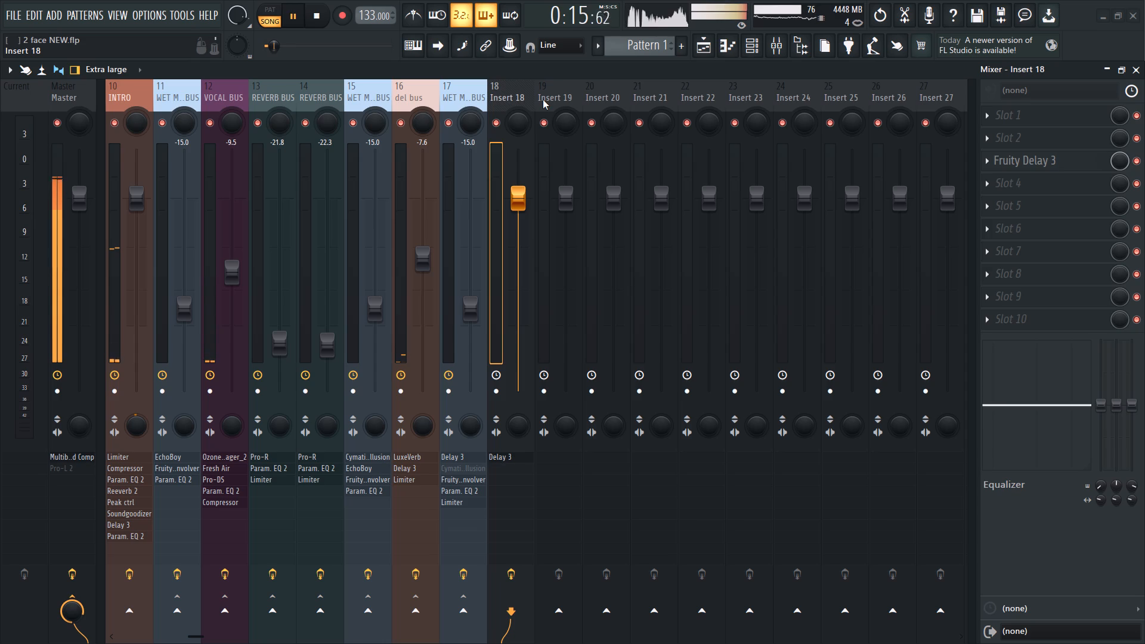
{"action": "key", "text": "Return"}
Assign a random color to the del man mixer track.
{"action": "right_click", "coordinate": [520, 100]}
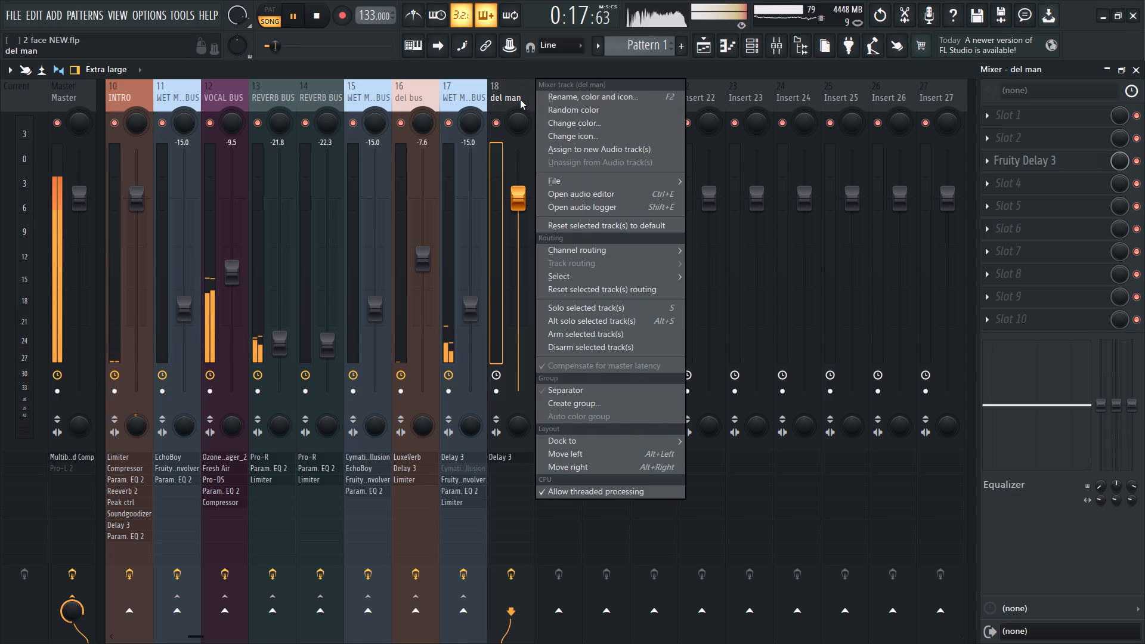
{"action": "left_click", "coordinate": [555, 109]}
Set the LOW band's stereo separation to about 4% merged in the HOOK track's Maximus and close the plugin.
{"action": "scroll", "coordinate": [506, 97], "scroll_direction": "up", "scroll_amount": 2}
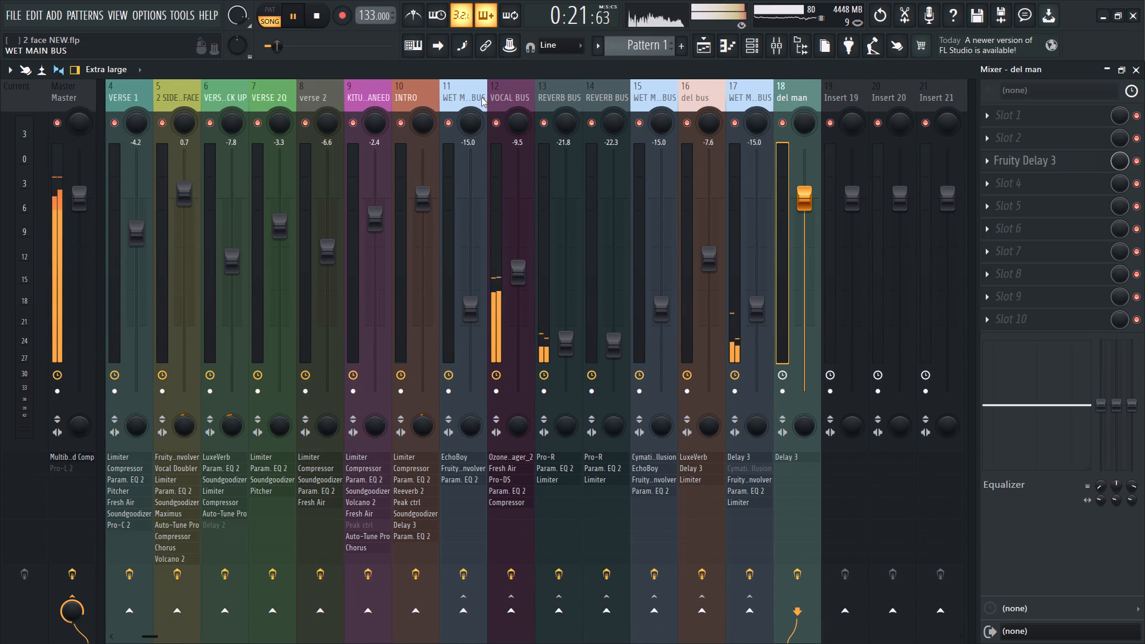
{"action": "scroll", "coordinate": [481, 97], "scroll_direction": "up", "scroll_amount": 5}
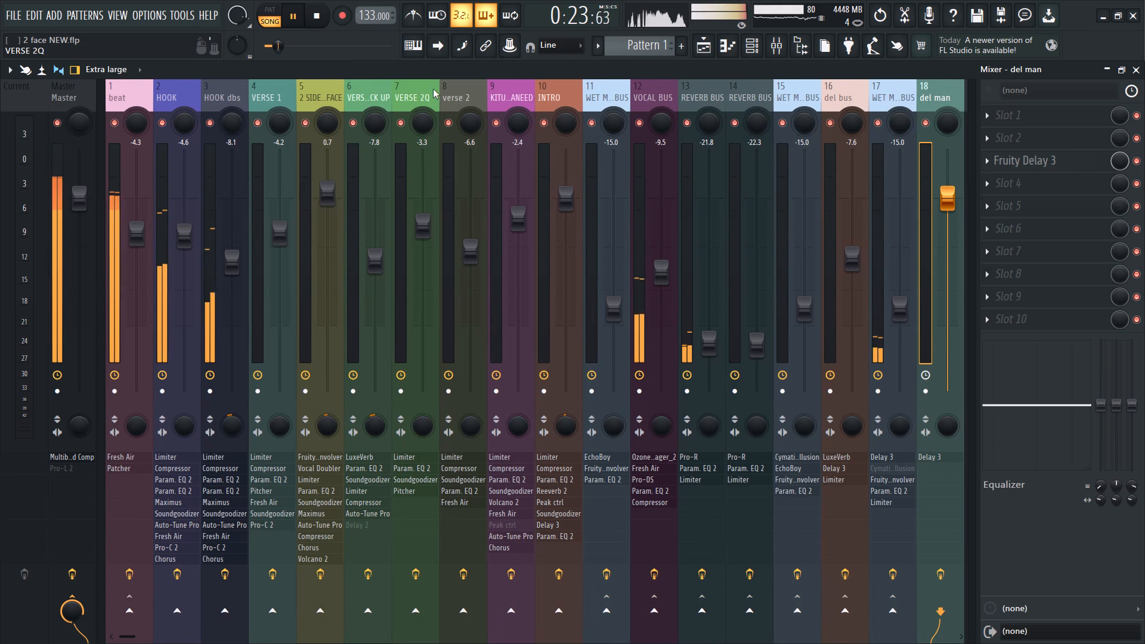
{"action": "left_click", "coordinate": [182, 98]}
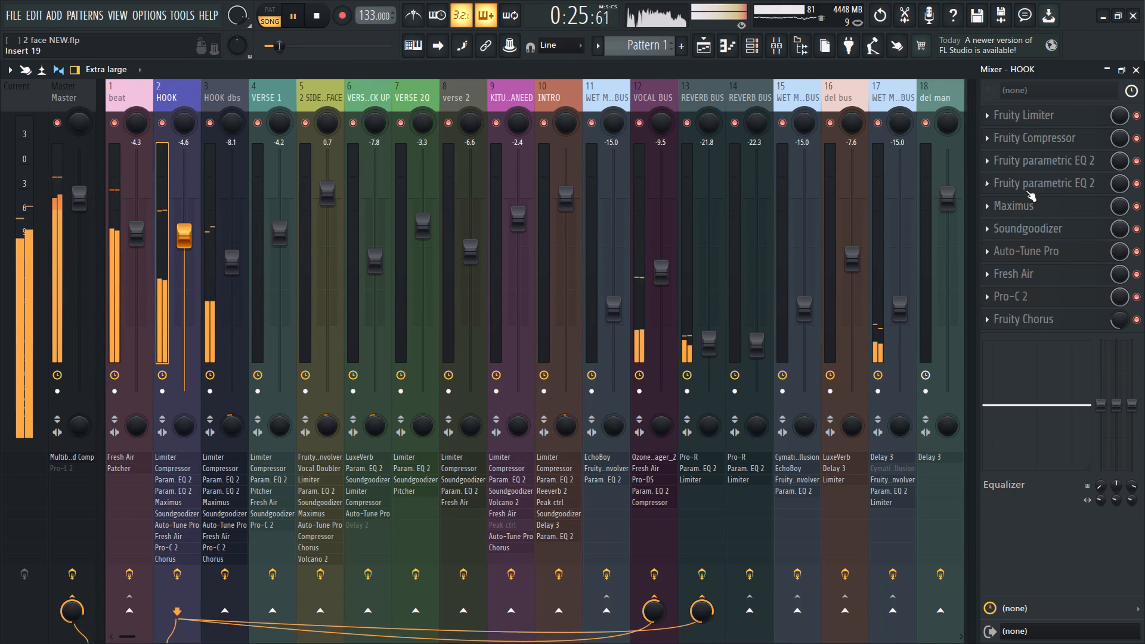
{"action": "left_click", "coordinate": [1022, 208]}
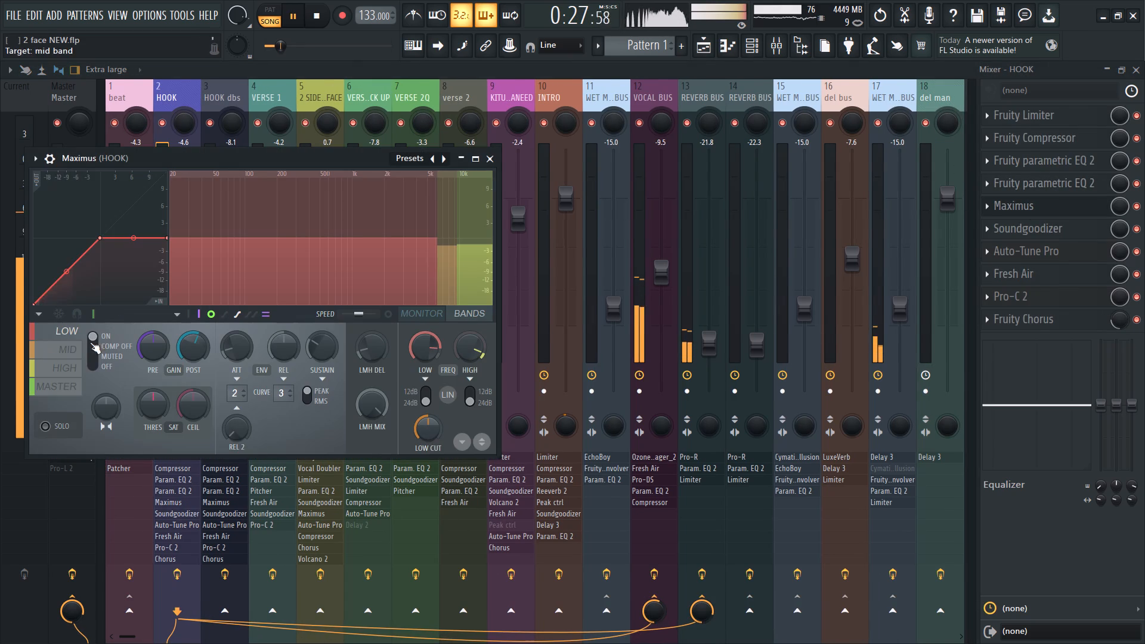
{"action": "left_click", "coordinate": [202, 349]}
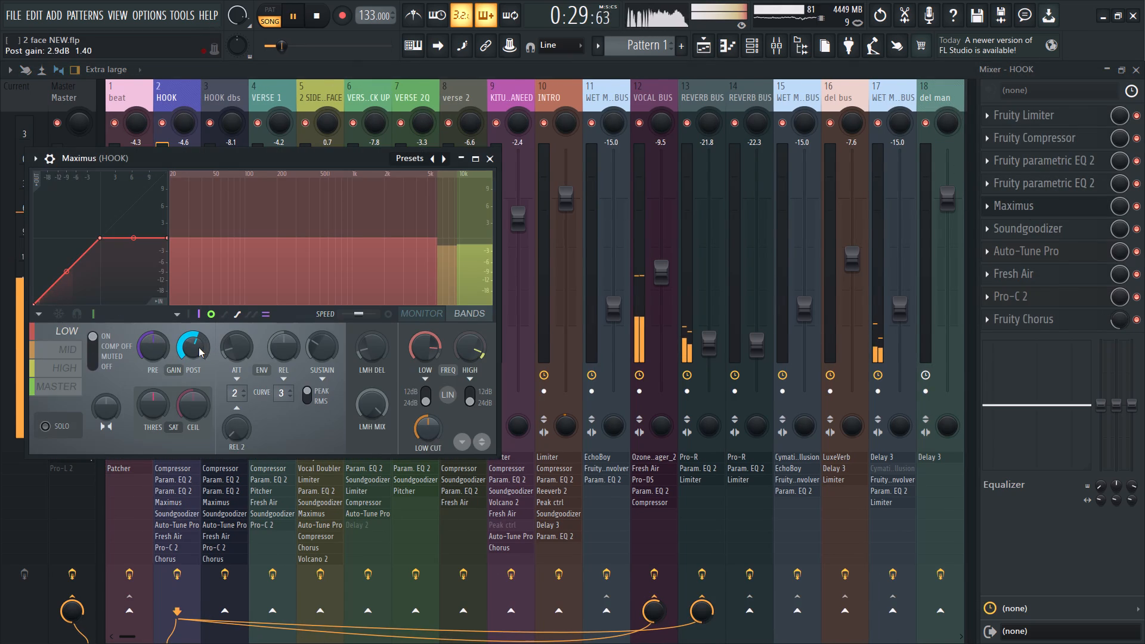
{"action": "left_click", "coordinate": [61, 348]}
{"action": "left_click", "coordinate": [69, 367]}
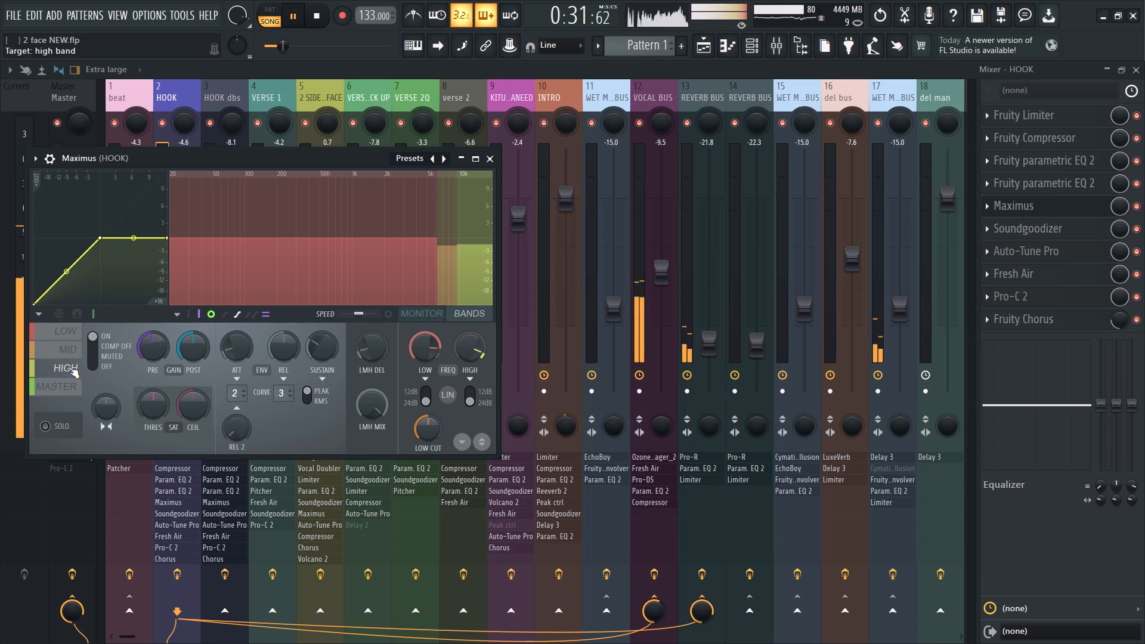
{"action": "left_click", "coordinate": [64, 333]}
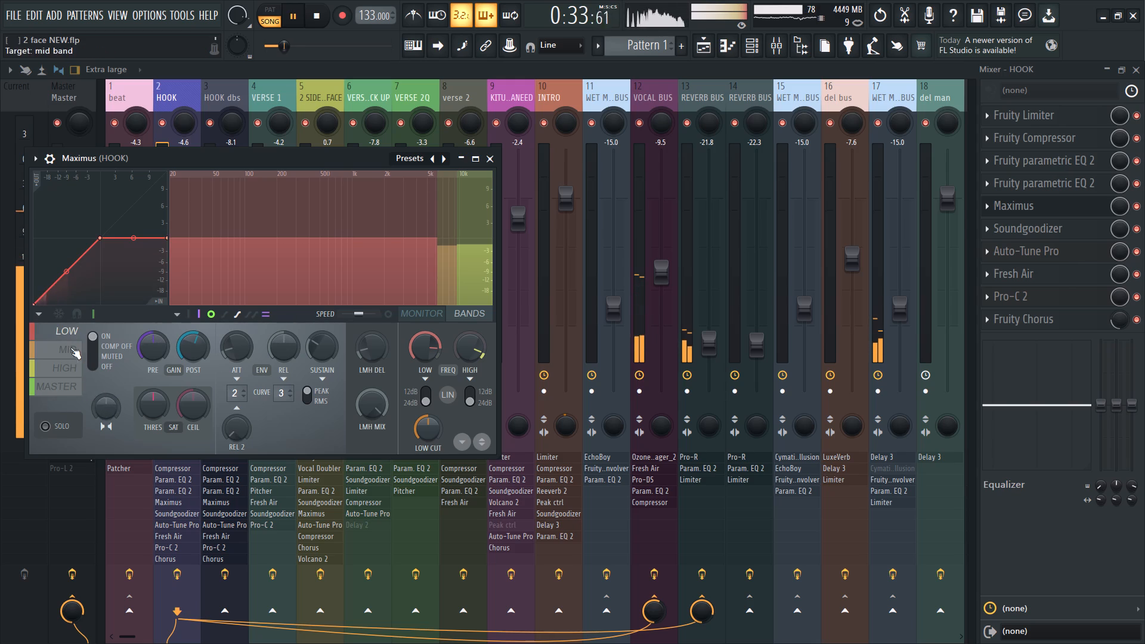
{"action": "left_click_drag", "start_coordinate": [106, 410], "coordinate": [105, 401]}
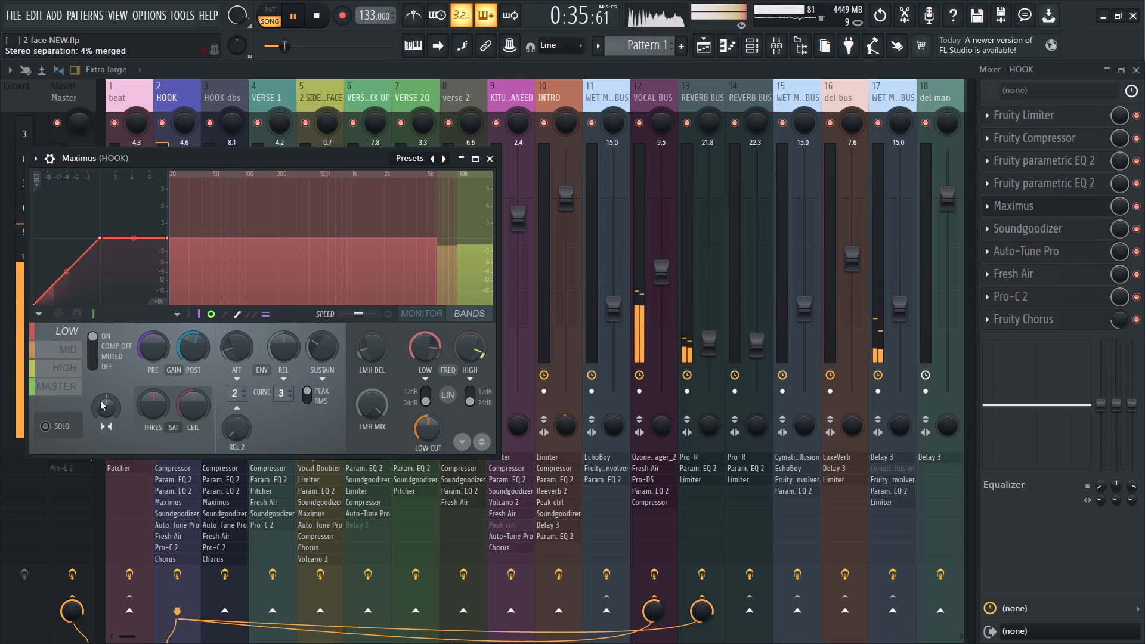
{"action": "left_click", "coordinate": [495, 160]}
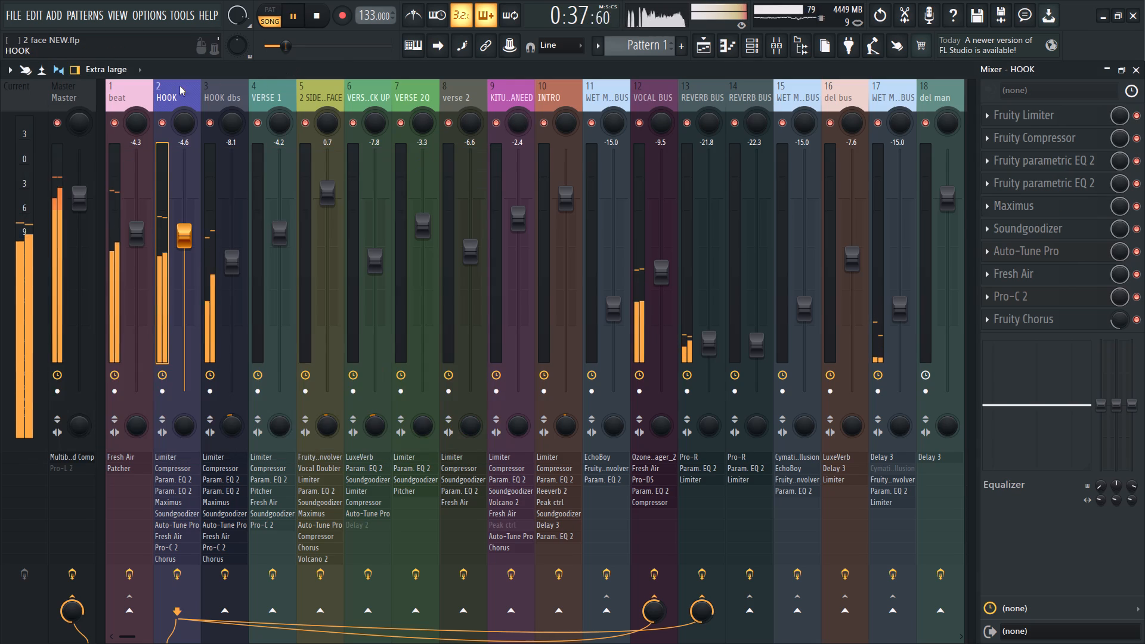
Slightly reduce the stereo separation of the HOOK dbs mixer track.
{"action": "left_click", "coordinate": [178, 98]}
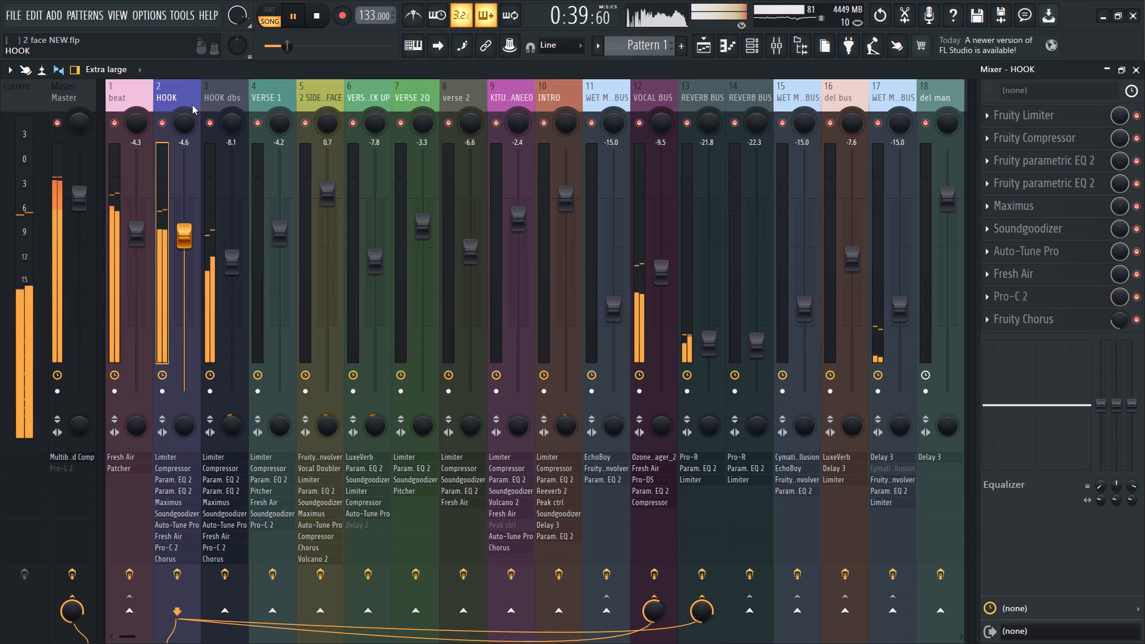
{"action": "left_click", "coordinate": [182, 97]}
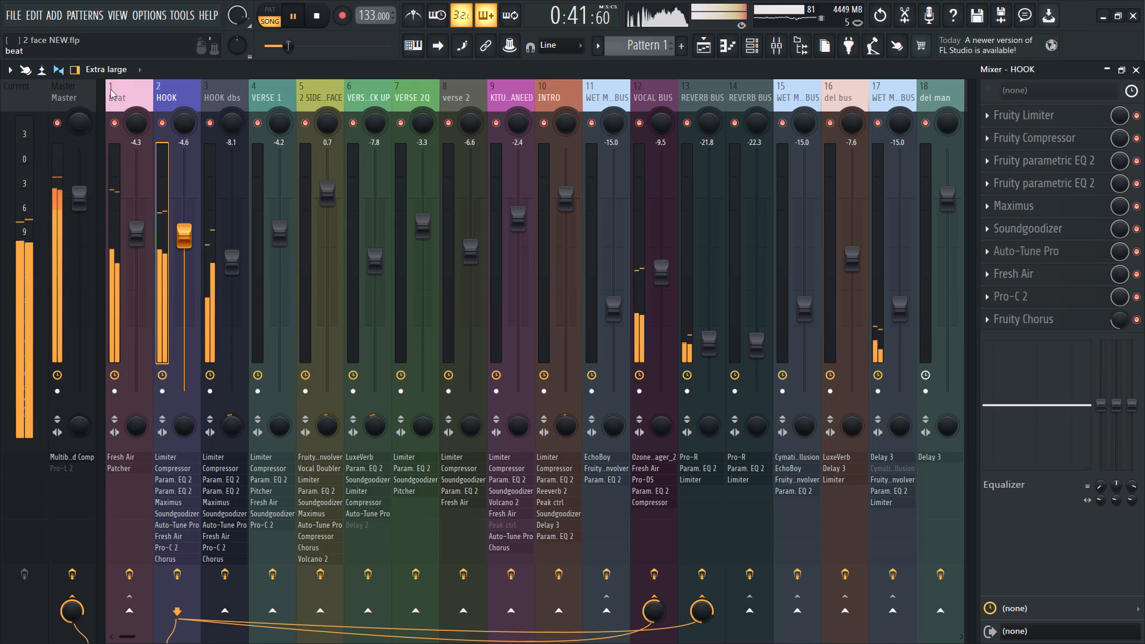
{"action": "left_click", "coordinate": [219, 95]}
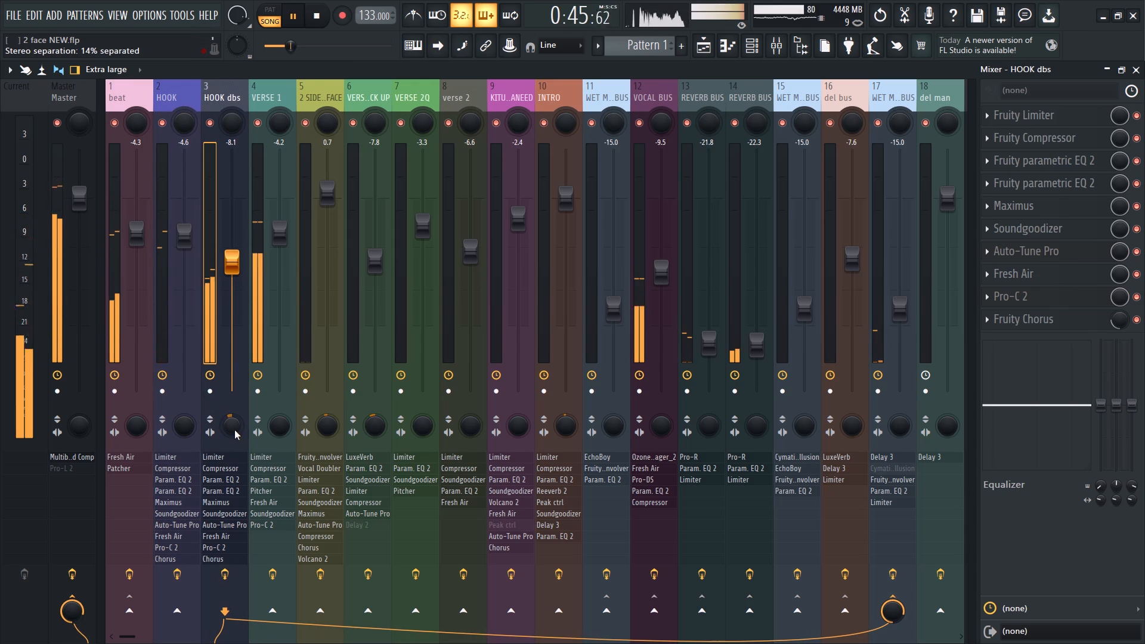
{"action": "left_click_drag", "start_coordinate": [234, 429], "coordinate": [233, 423]}
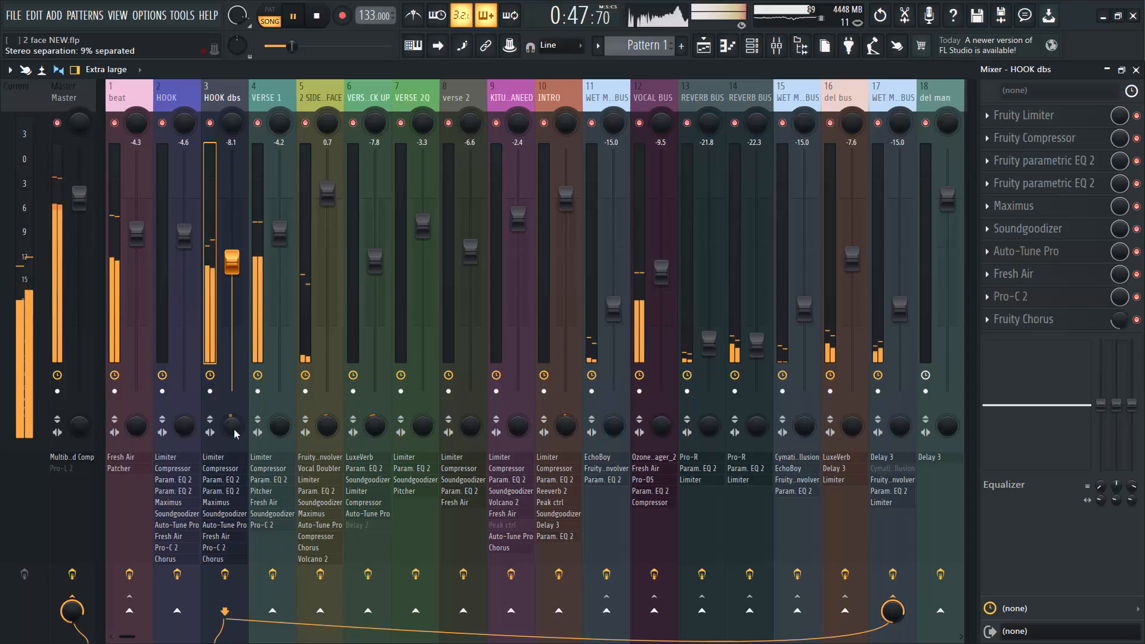
Open the audio settings and check the available sample rate options without changing the rate.
{"action": "left_click", "coordinate": [269, 92]}
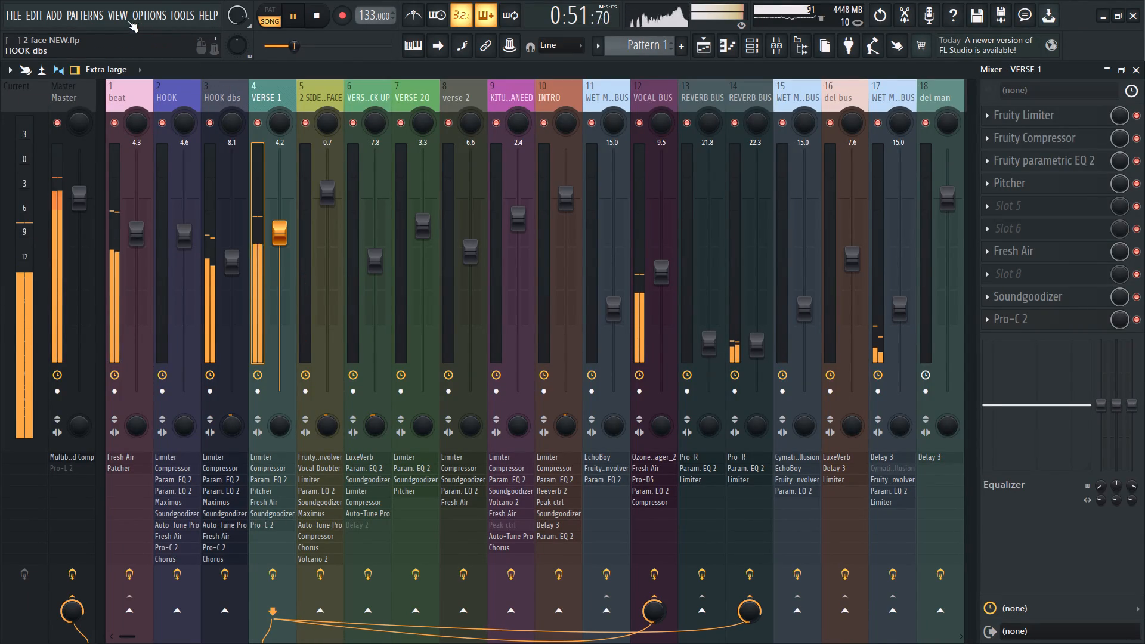
{"action": "left_click", "coordinate": [128, 21]}
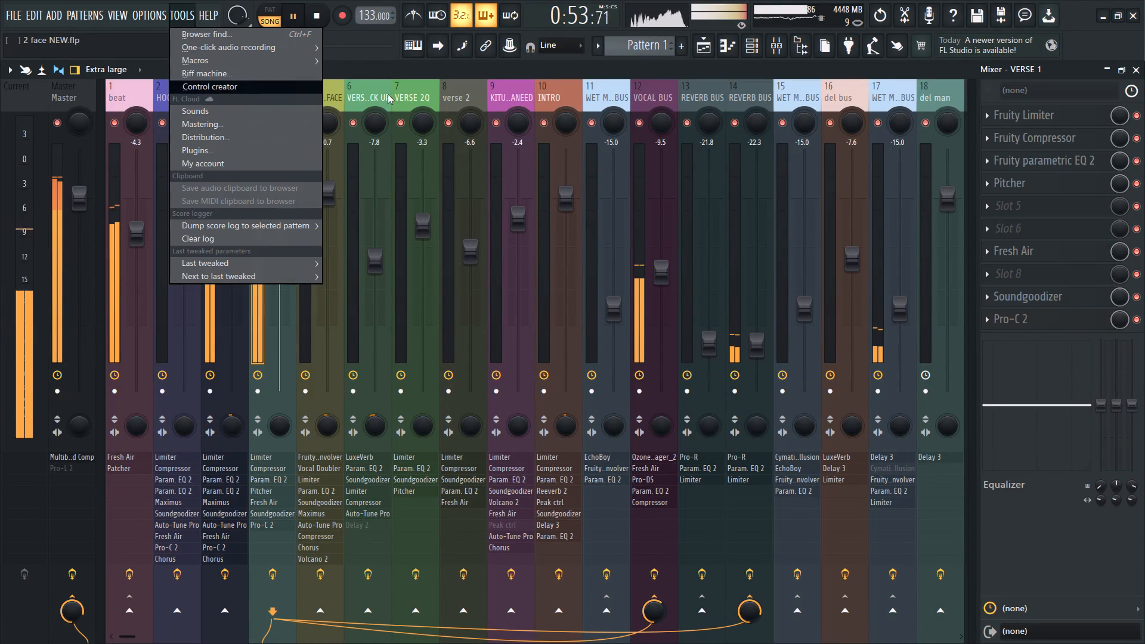
{"action": "left_click", "coordinate": [389, 95]}
{"action": "left_click", "coordinate": [161, 14]}
{"action": "left_click", "coordinate": [188, 62]}
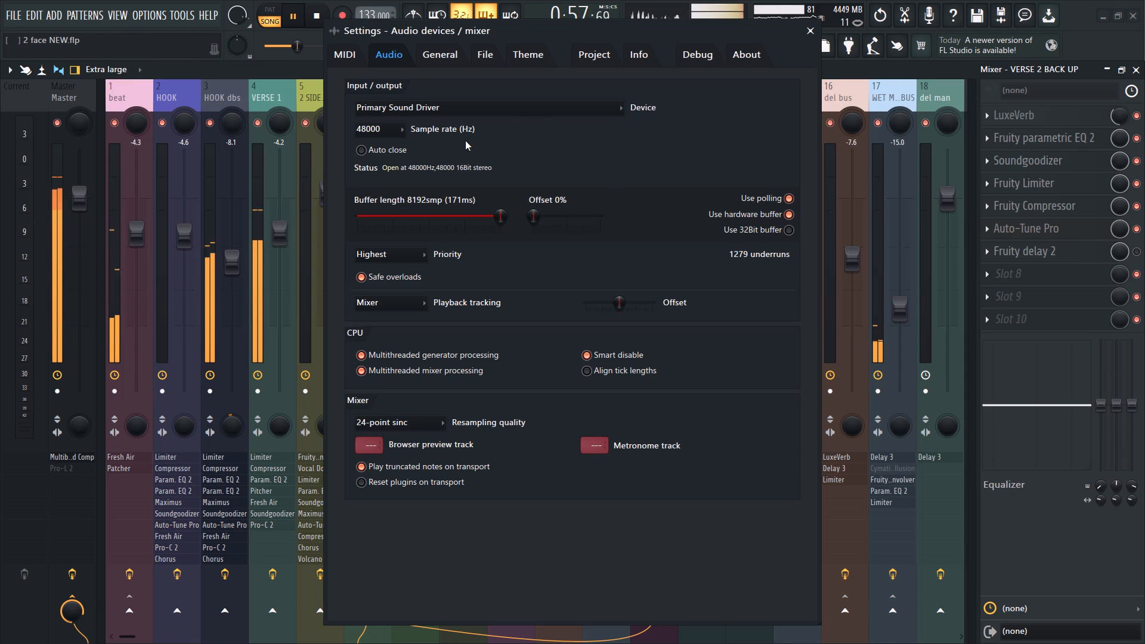
{"action": "left_click", "coordinate": [391, 126]}
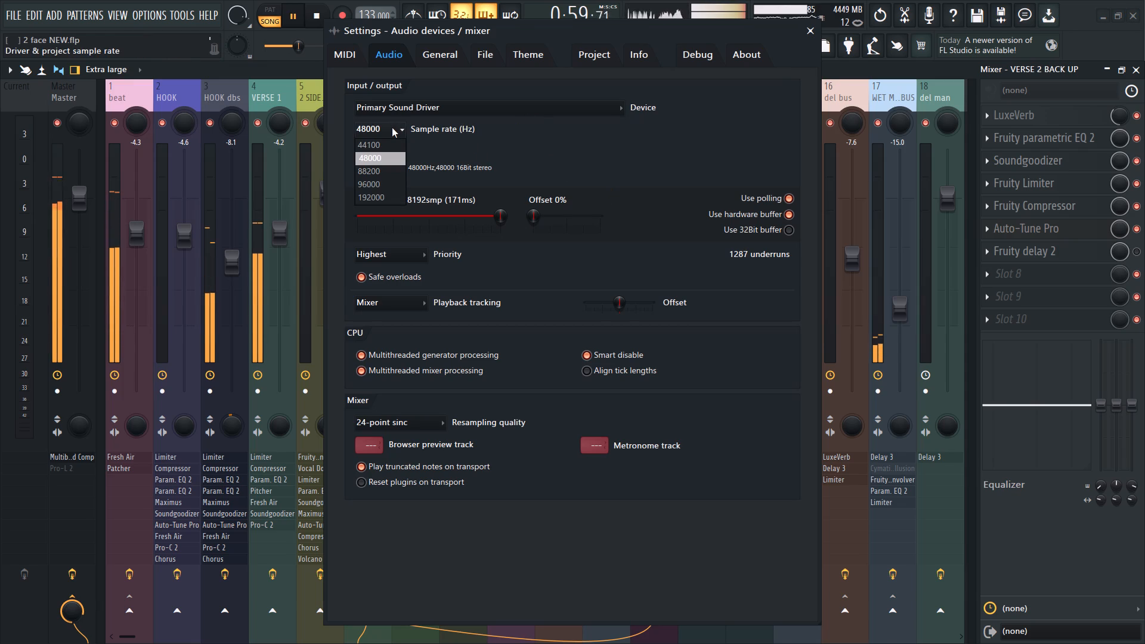
{"action": "left_click", "coordinate": [505, 147]}
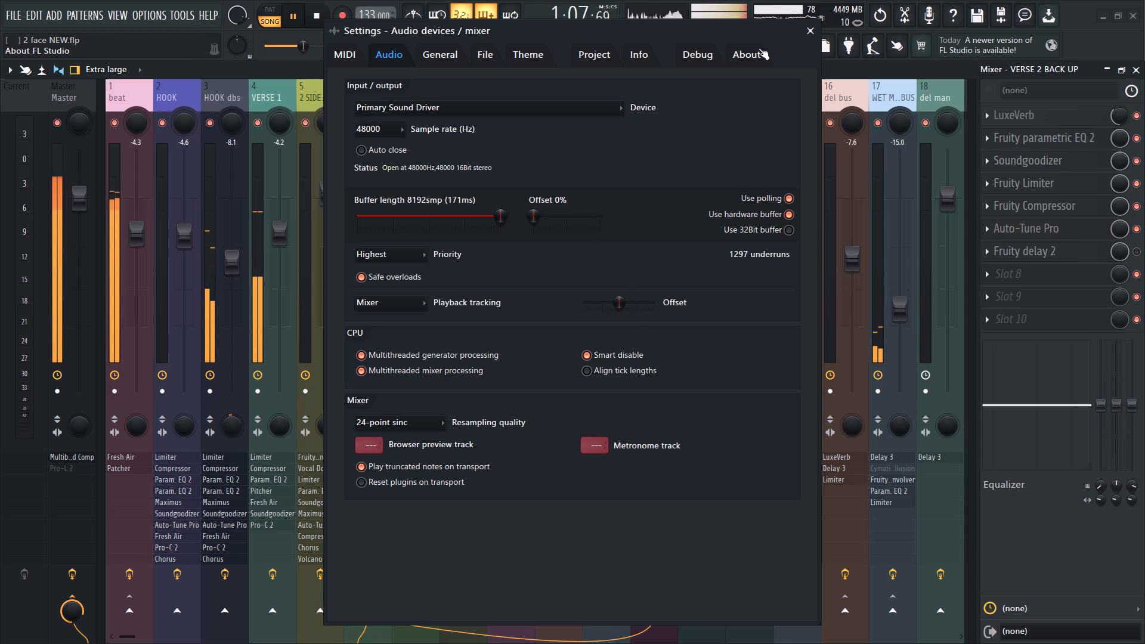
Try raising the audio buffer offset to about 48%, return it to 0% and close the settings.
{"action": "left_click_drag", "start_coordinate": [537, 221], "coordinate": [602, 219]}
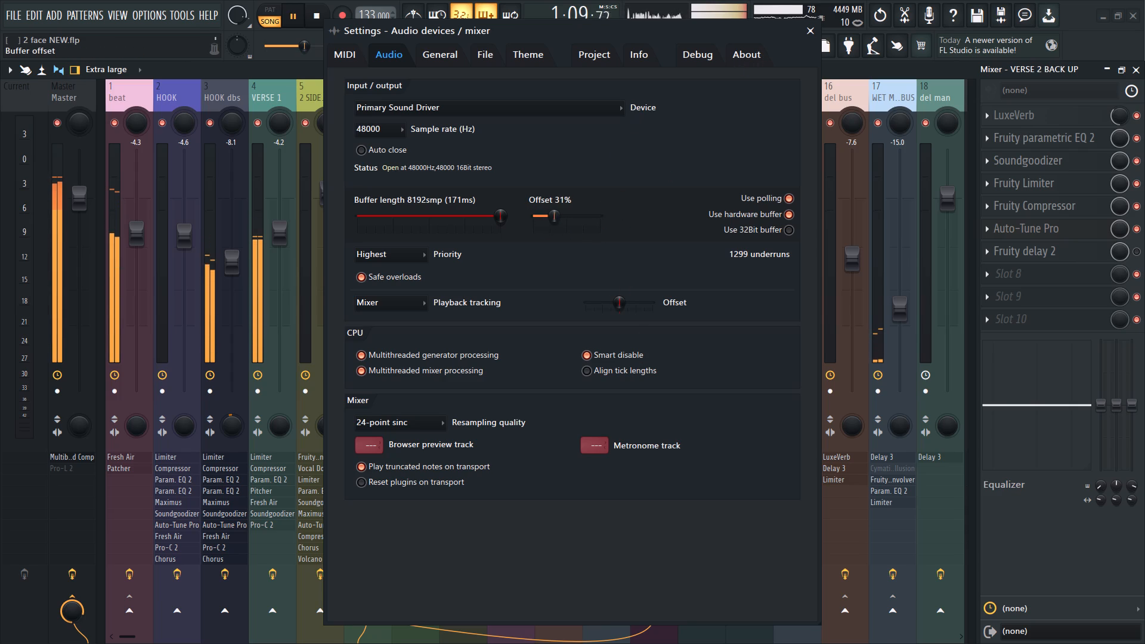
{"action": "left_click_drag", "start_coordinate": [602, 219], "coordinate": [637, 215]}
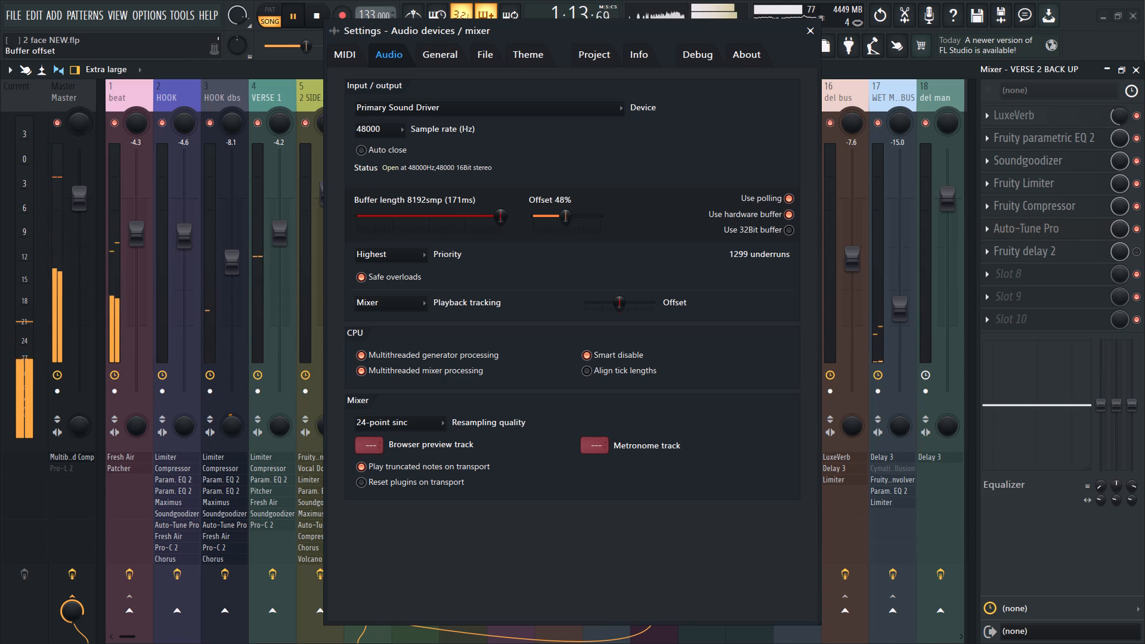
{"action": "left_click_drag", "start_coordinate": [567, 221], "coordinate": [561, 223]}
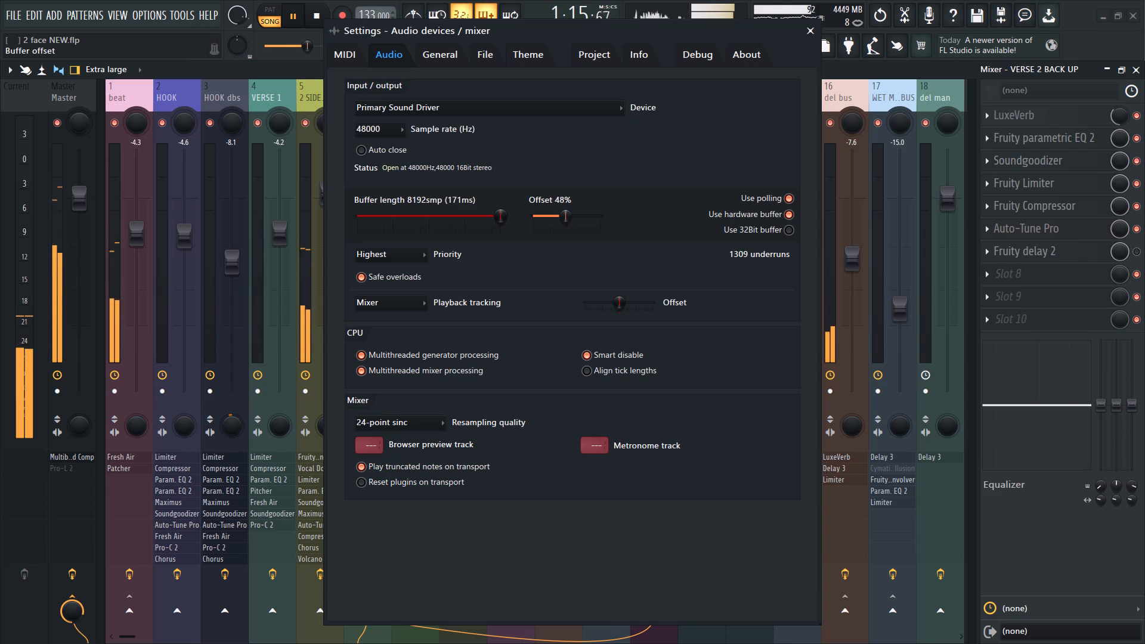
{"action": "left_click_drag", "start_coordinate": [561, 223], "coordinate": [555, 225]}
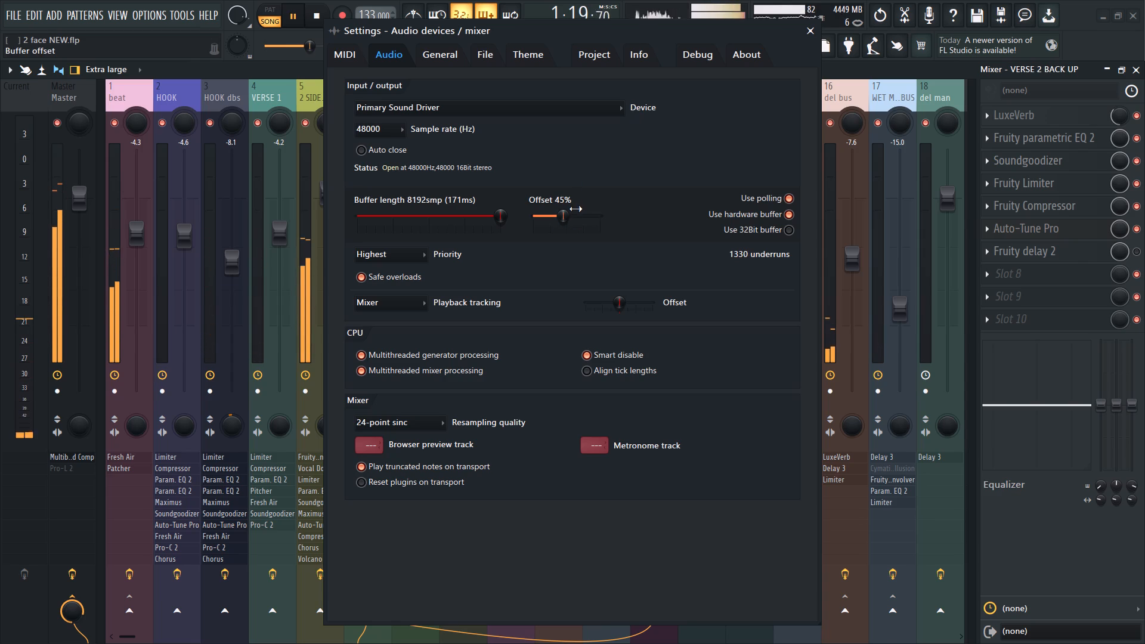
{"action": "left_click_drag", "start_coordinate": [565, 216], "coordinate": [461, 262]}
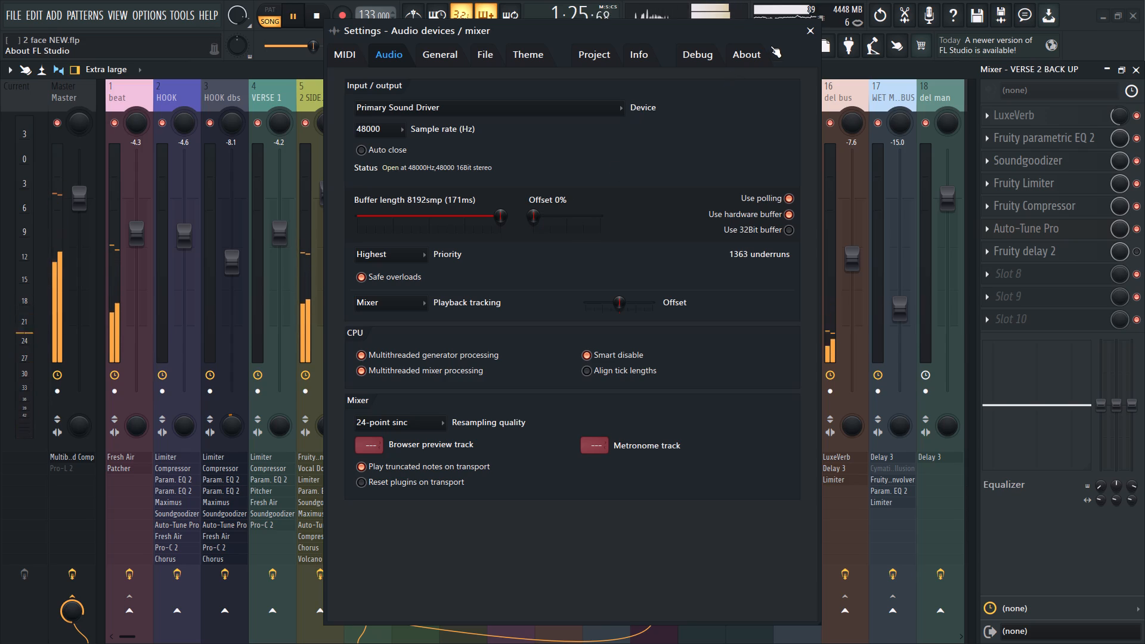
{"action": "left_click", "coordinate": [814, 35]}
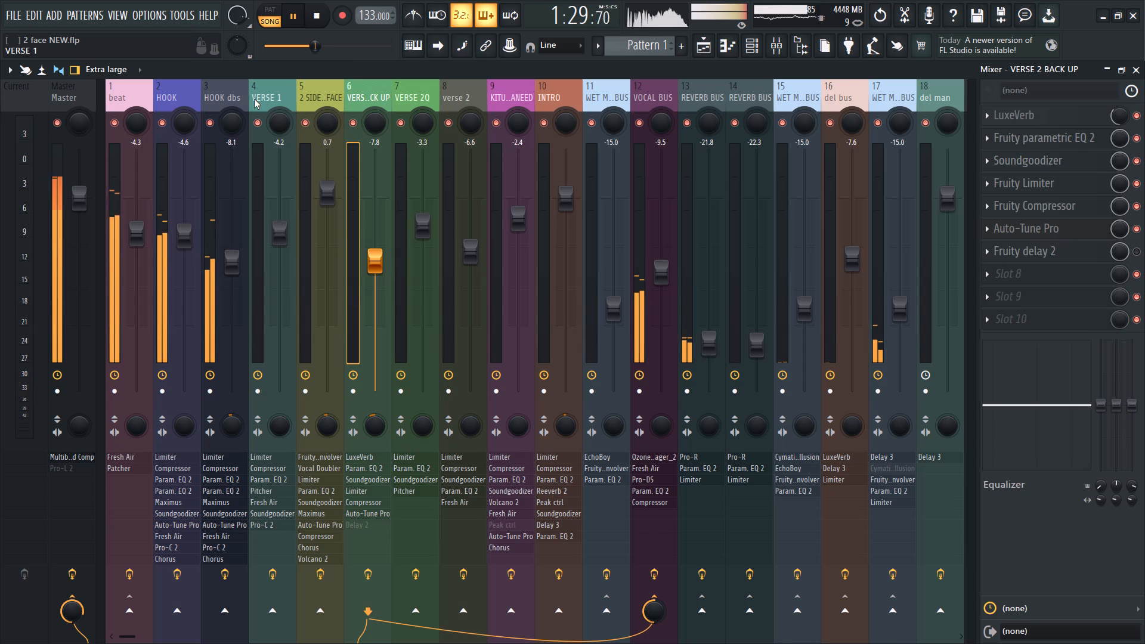
Examine the vocal clips on the lower playlist tracks while playing the verse section around bars 25 to 36.
{"action": "left_click", "coordinate": [216, 96]}
{"action": "left_click", "coordinate": [183, 100]}
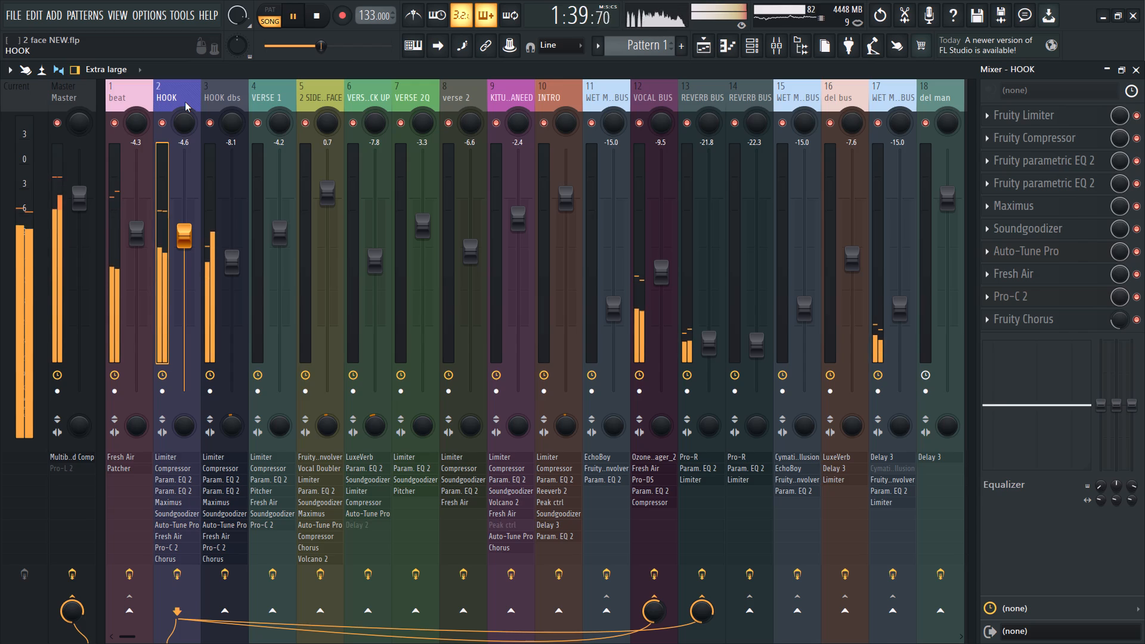
{"action": "left_click", "coordinate": [703, 44]}
{"action": "left_click", "coordinate": [497, 102]}
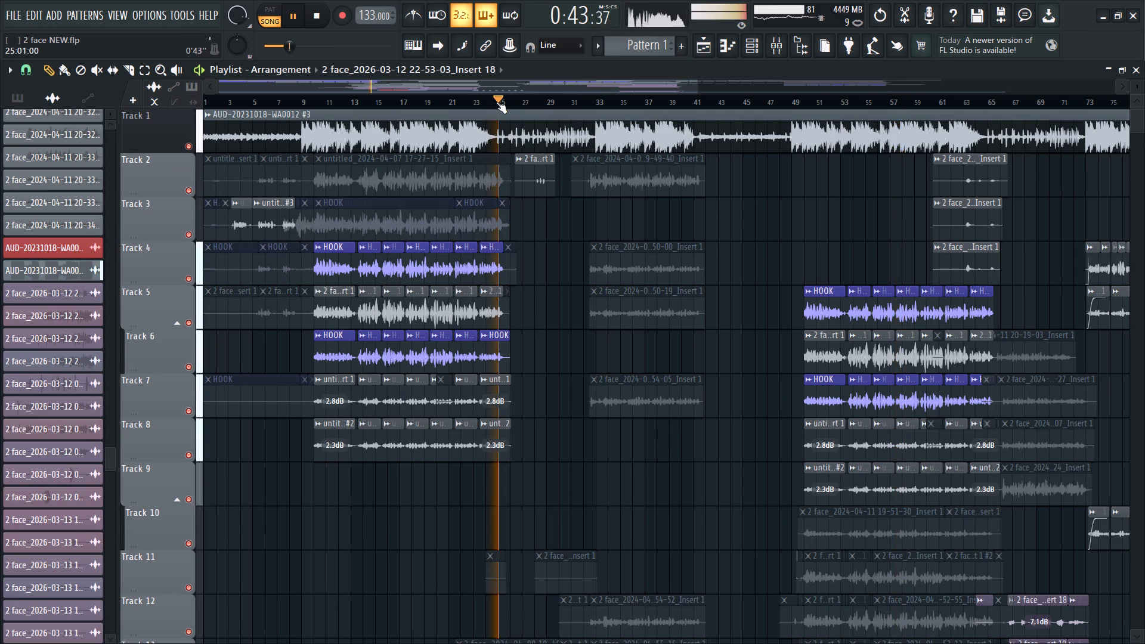
{"action": "scroll", "coordinate": [518, 179], "scroll_direction": "down", "scroll_amount": 9}
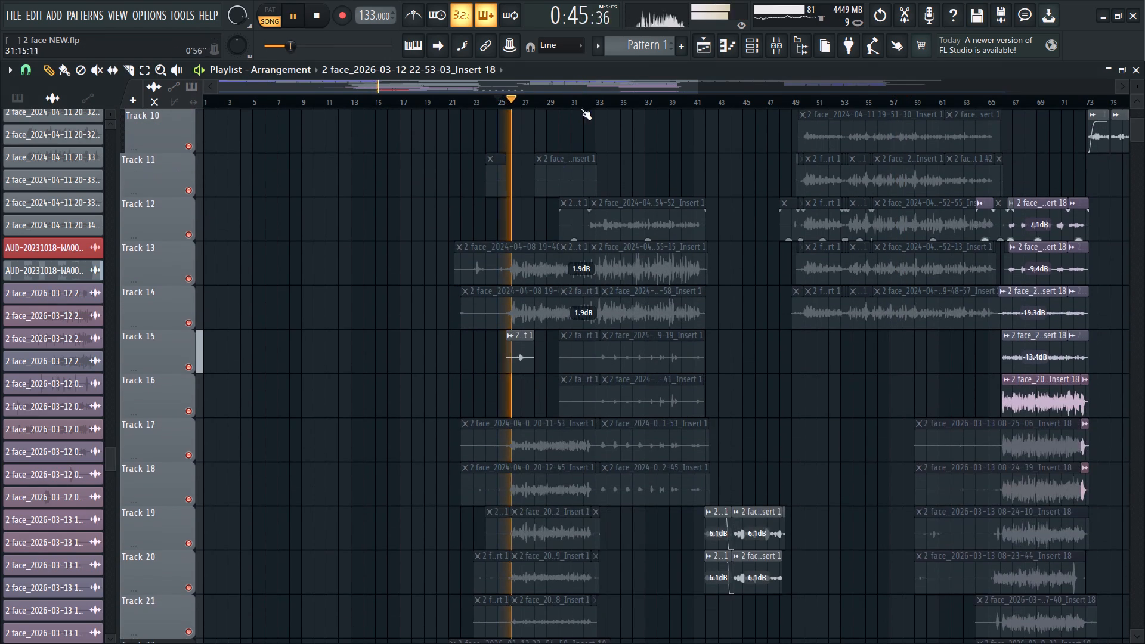
{"action": "left_click", "coordinate": [565, 100]}
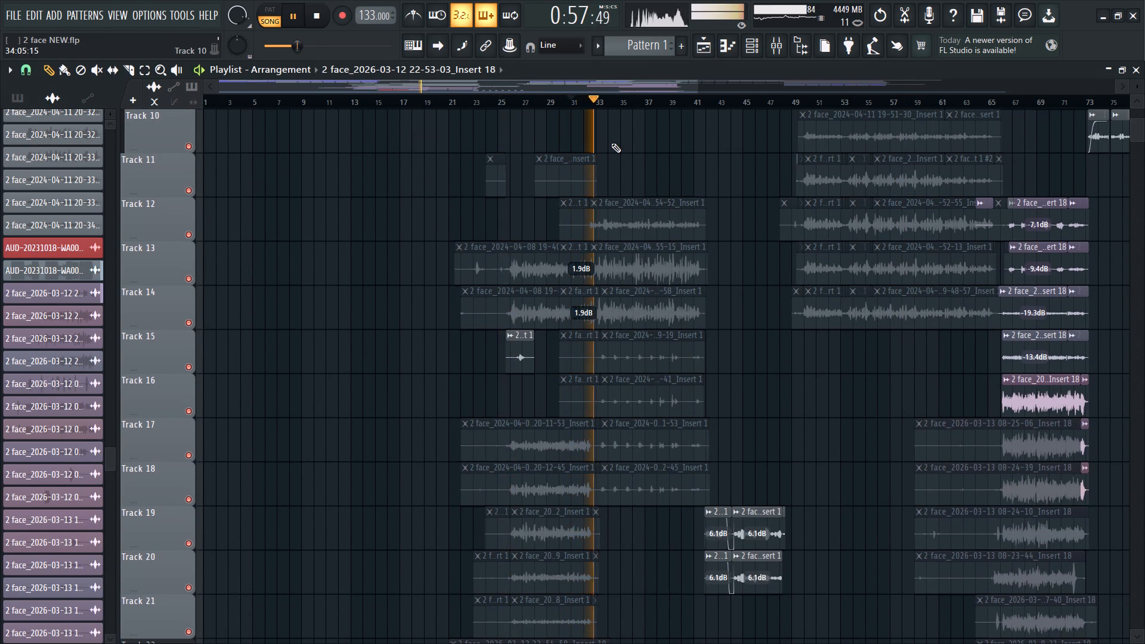
{"action": "scroll", "coordinate": [622, 165], "scroll_direction": "down", "scroll_amount": 7}
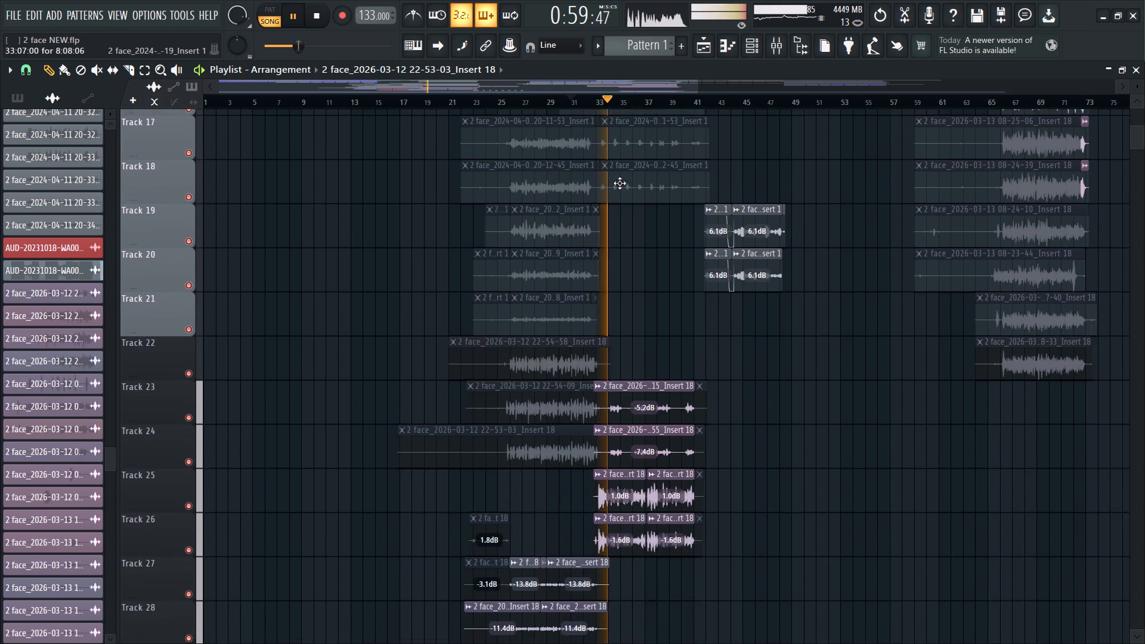
{"action": "left_click", "coordinate": [577, 103]}
{"action": "scroll", "coordinate": [596, 229], "scroll_direction": "down", "scroll_amount": 3}
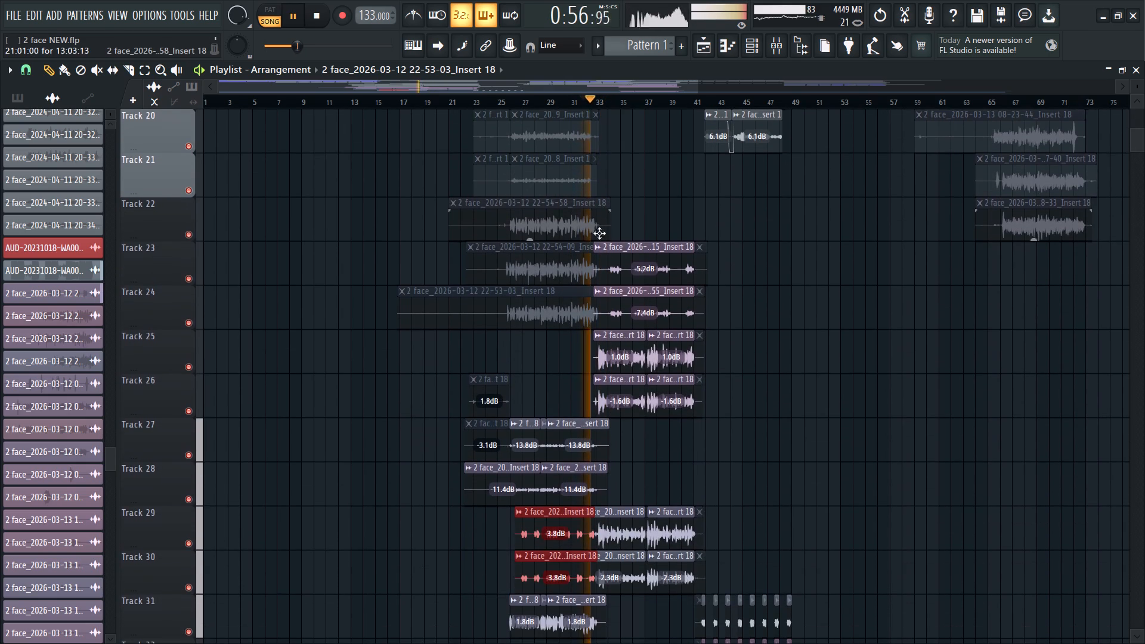
{"action": "scroll", "coordinate": [631, 291], "scroll_direction": "down", "scroll_amount": 2}
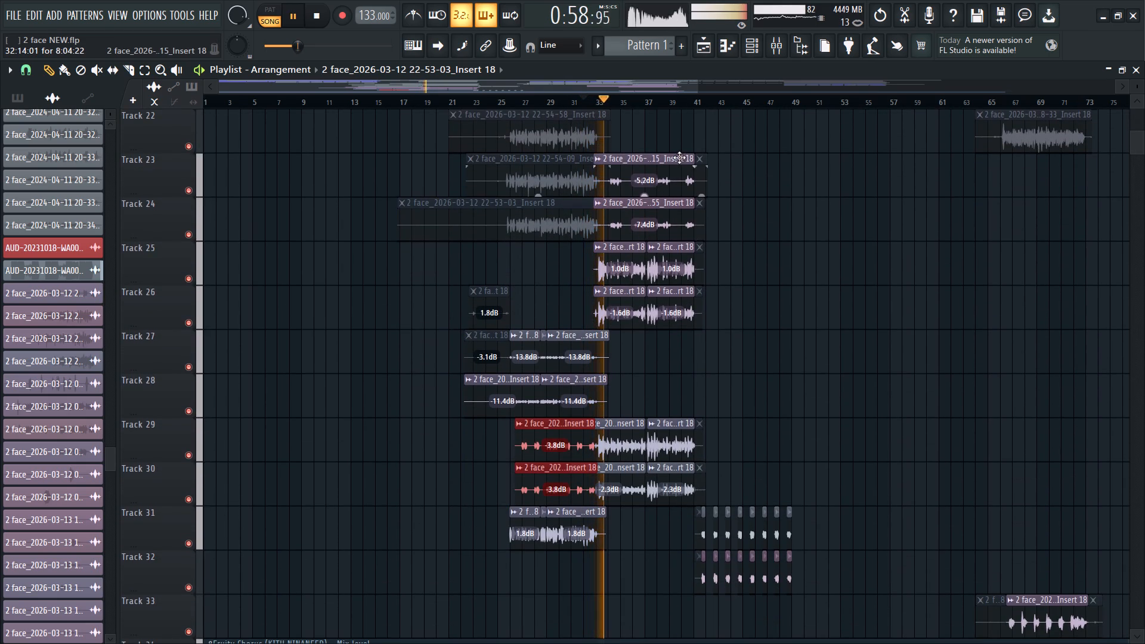
{"action": "scroll", "coordinate": [648, 206], "scroll_direction": "down", "scroll_amount": 3}
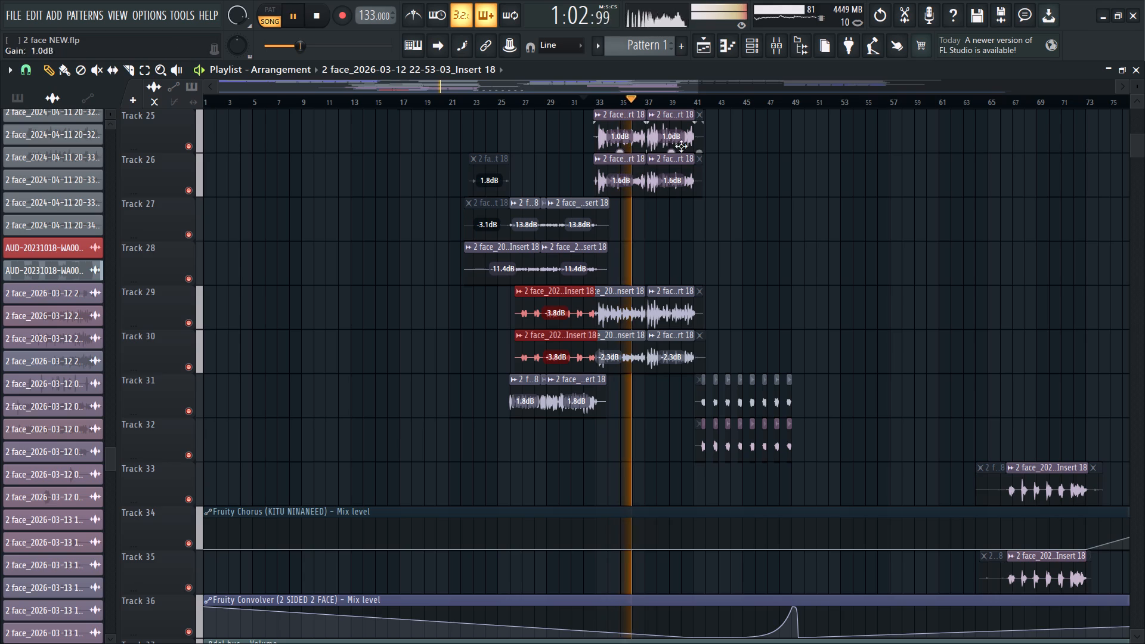
Lower the beat track's Fresh Air to Mid Air 18 and High Air 13, and close the plugin.
{"action": "left_click", "coordinate": [773, 44]}
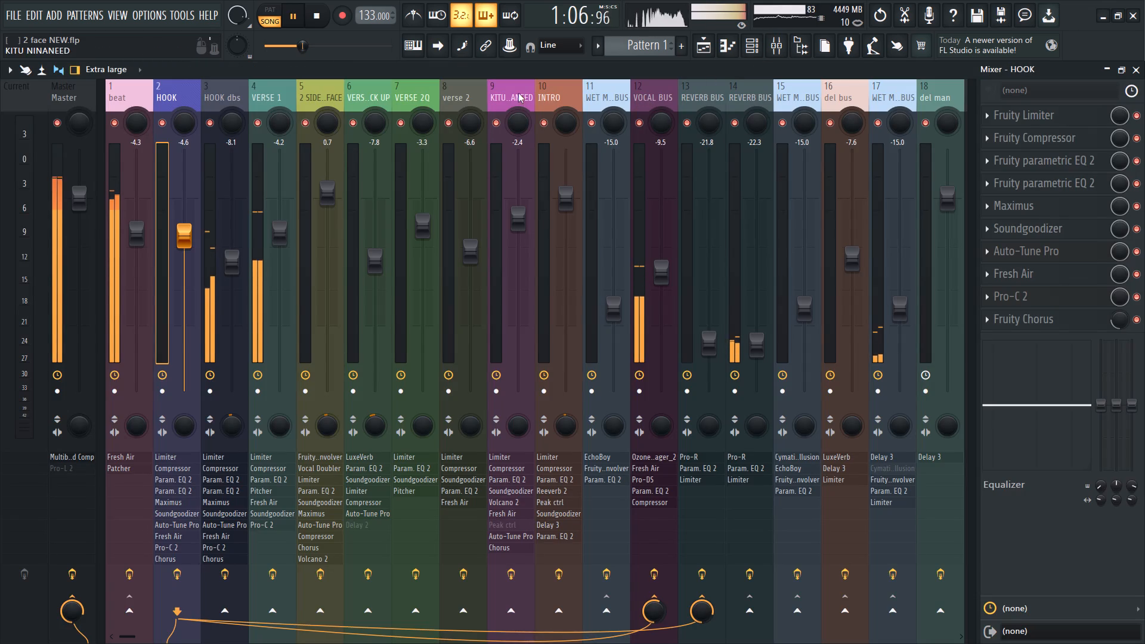
{"action": "scroll", "coordinate": [319, 92], "scroll_direction": "up", "scroll_amount": 2}
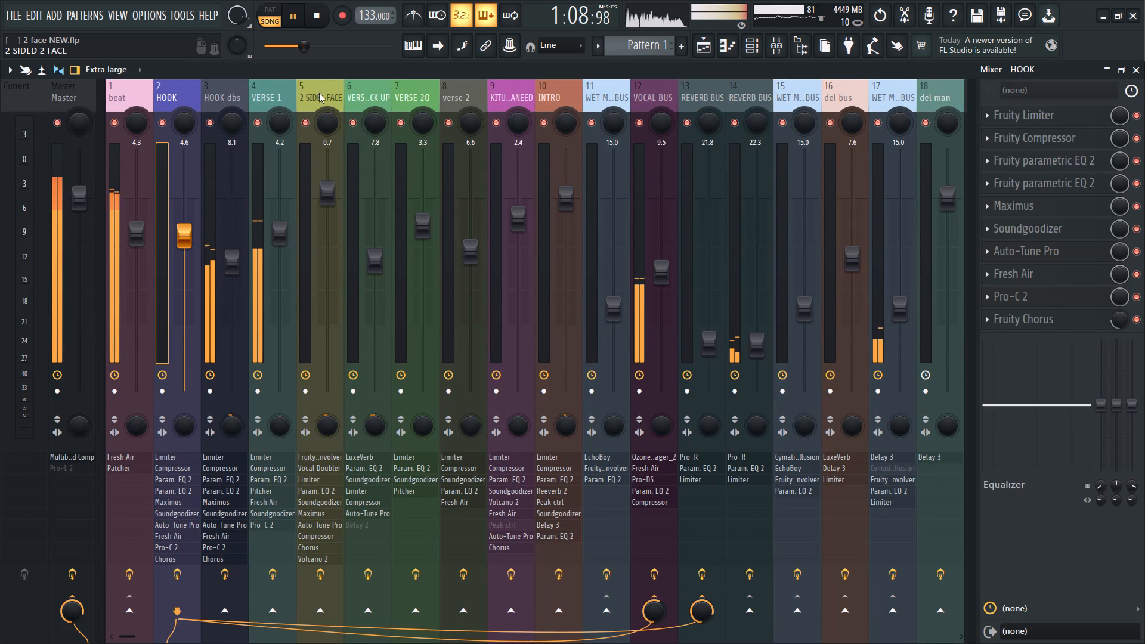
{"action": "left_click", "coordinate": [124, 102]}
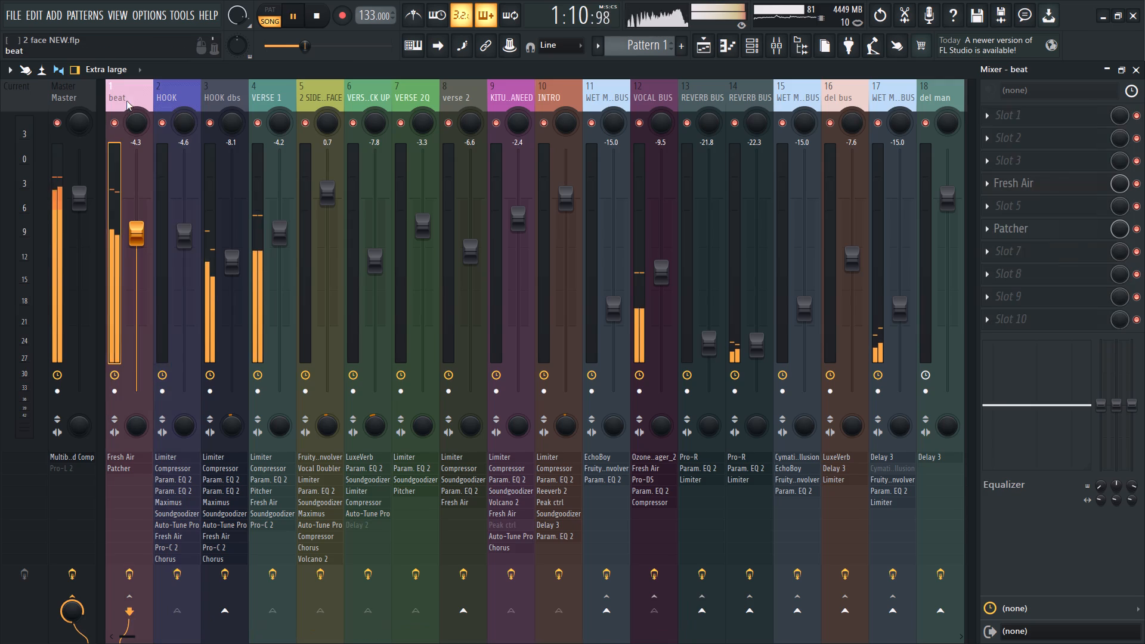
{"action": "left_click", "coordinate": [1084, 185]}
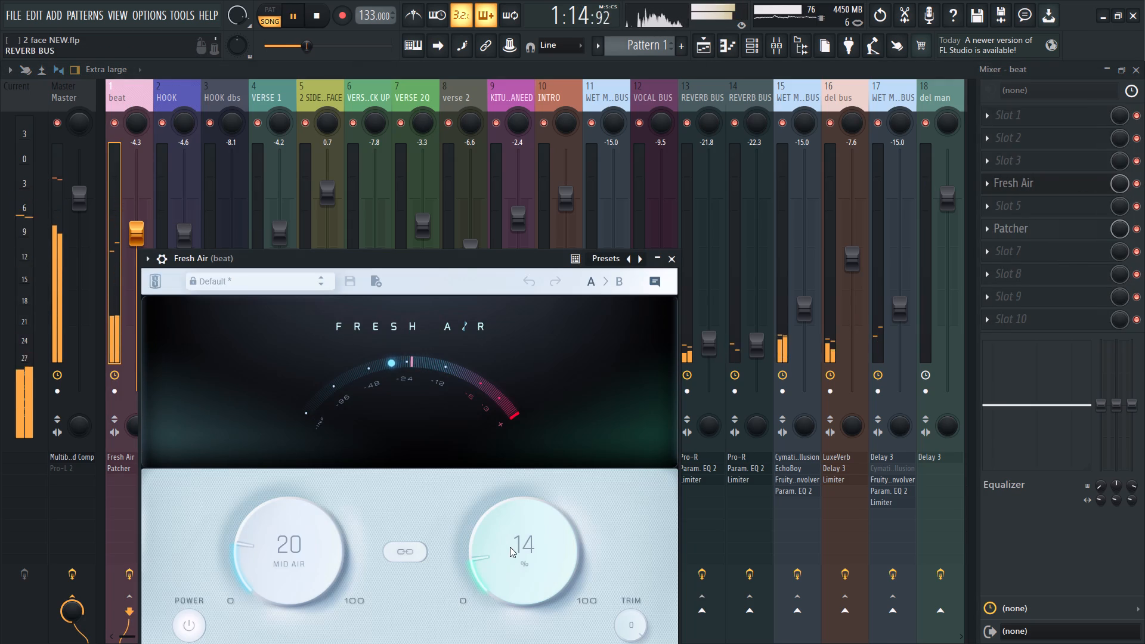
{"action": "scroll", "coordinate": [510, 547], "scroll_direction": "down", "scroll_amount": 1}
{"action": "scroll", "coordinate": [324, 546], "scroll_direction": "down", "scroll_amount": 2}
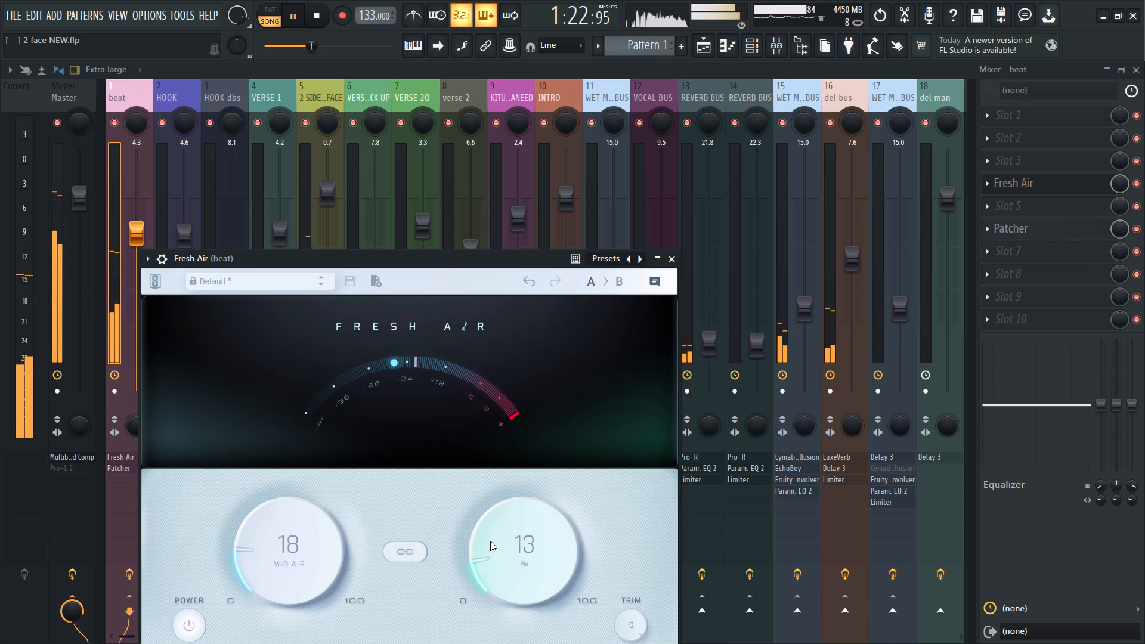
{"action": "left_click", "coordinate": [669, 260]}
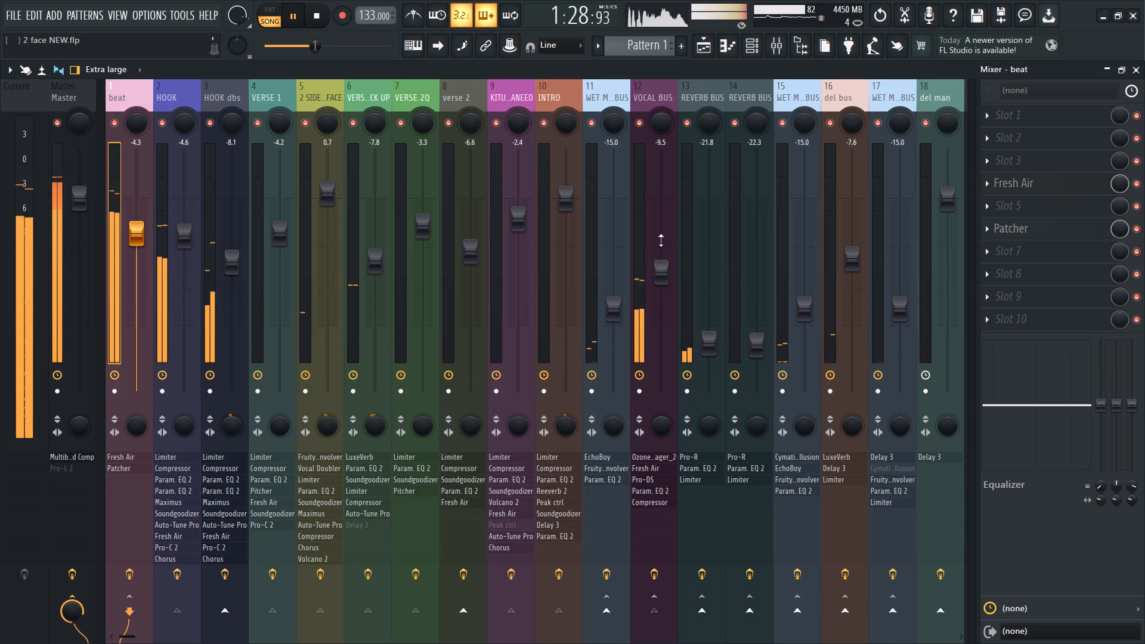
Route the VOCAL BUS to the del man track while keeping its existing routing.
{"action": "left_click", "coordinate": [648, 91]}
{"action": "scroll", "coordinate": [648, 91], "scroll_direction": "down", "scroll_amount": 2}
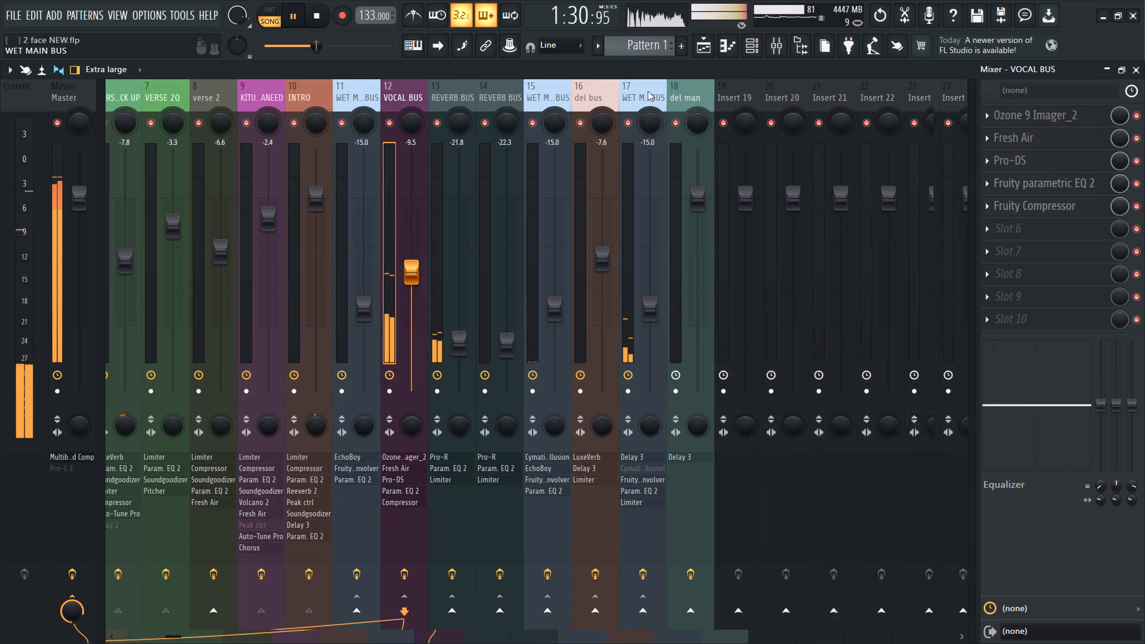
{"action": "right_click", "coordinate": [658, 611]}
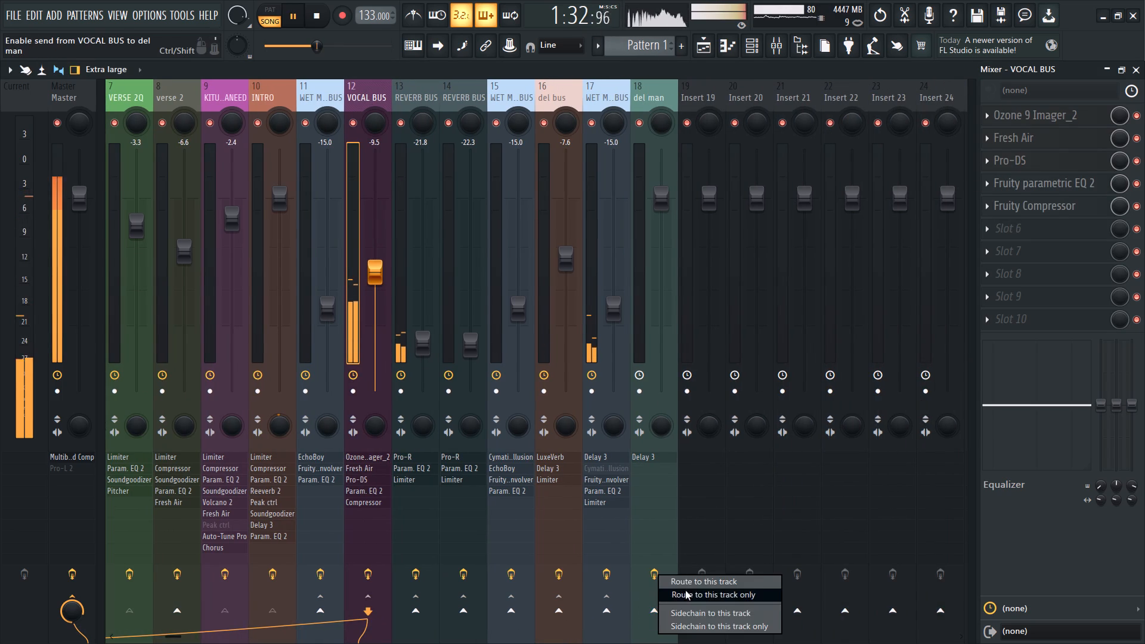
{"action": "left_click", "coordinate": [689, 583]}
Lower the del man track's volume to about -4.3 dB.
{"action": "left_click_drag", "start_coordinate": [664, 191], "coordinate": [667, 235]}
{"action": "left_click_drag", "start_coordinate": [669, 222], "coordinate": [669, 242]}
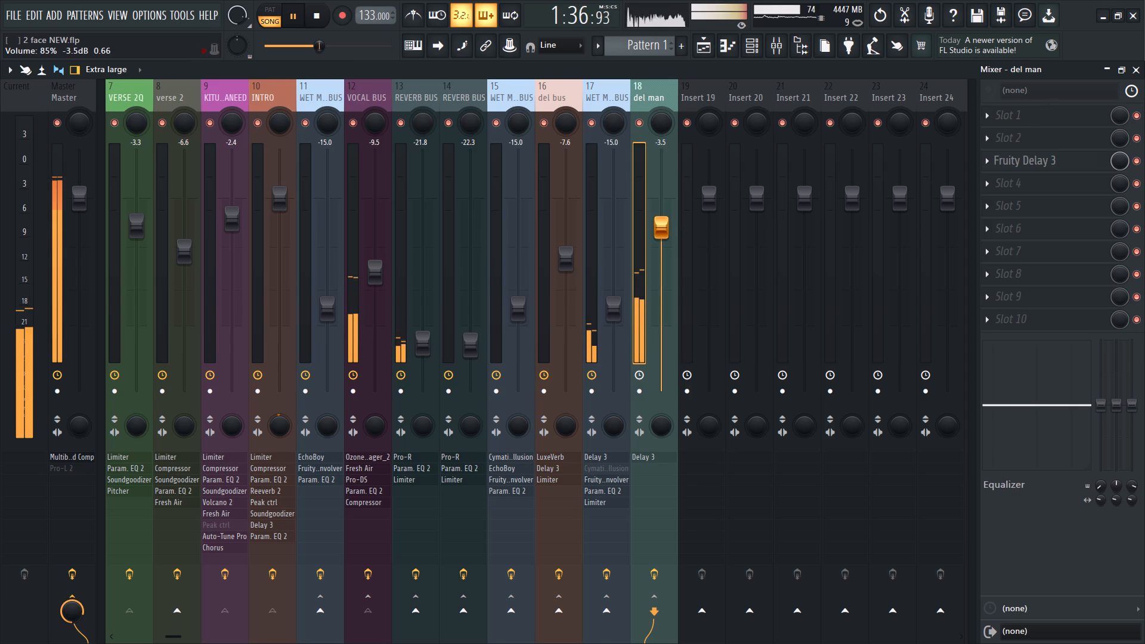
{"action": "left_click_drag", "start_coordinate": [669, 242], "coordinate": [669, 250]}
Set the dry output of the del man track's Fruity Delay 3 to 0%.
{"action": "left_click", "coordinate": [1034, 160]}
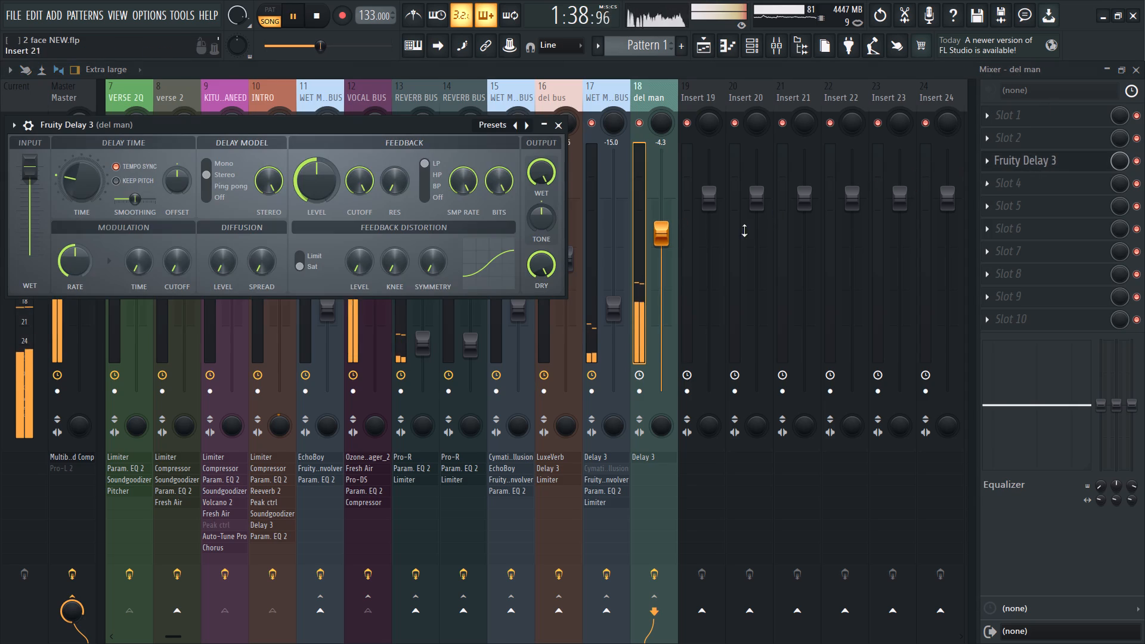
{"action": "left_click_drag", "start_coordinate": [546, 270], "coordinate": [579, 150]}
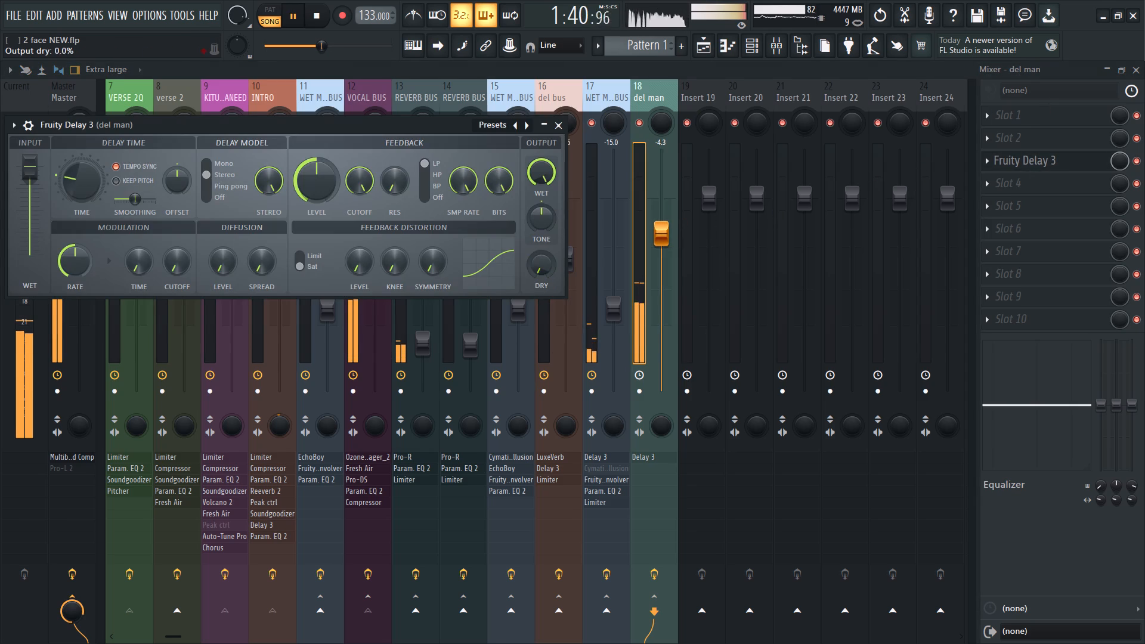
{"action": "left_click_drag", "start_coordinate": [579, 150], "coordinate": [580, 150]}
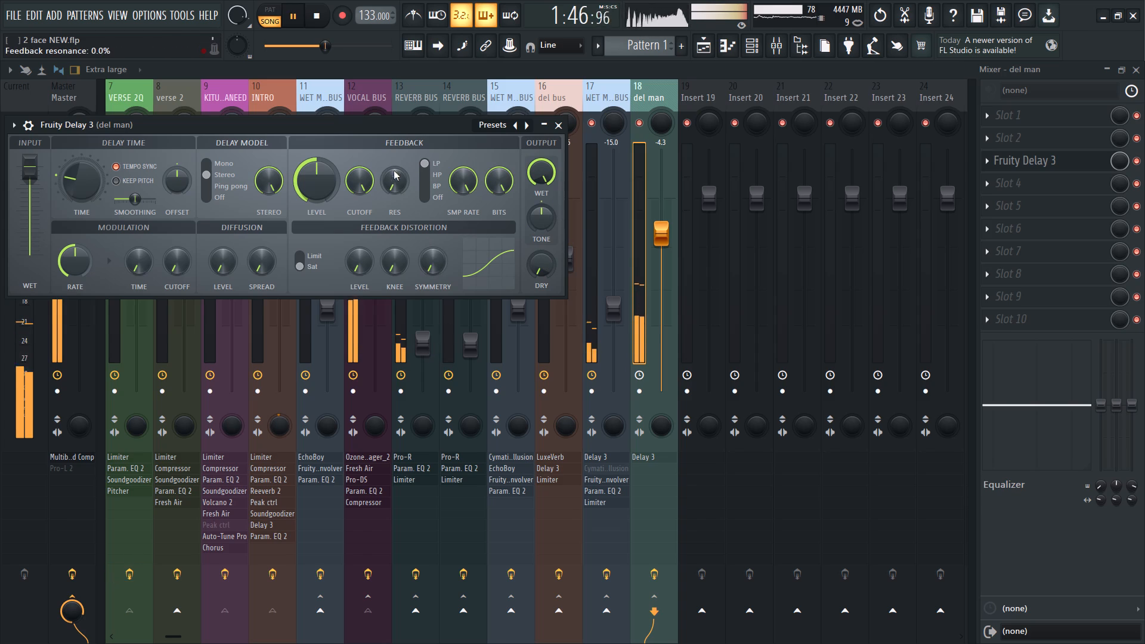
Lower the del man track's volume to about -6.1 dB.
{"action": "left_click", "coordinate": [668, 236]}
{"action": "left_click_drag", "start_coordinate": [669, 231], "coordinate": [667, 253]}
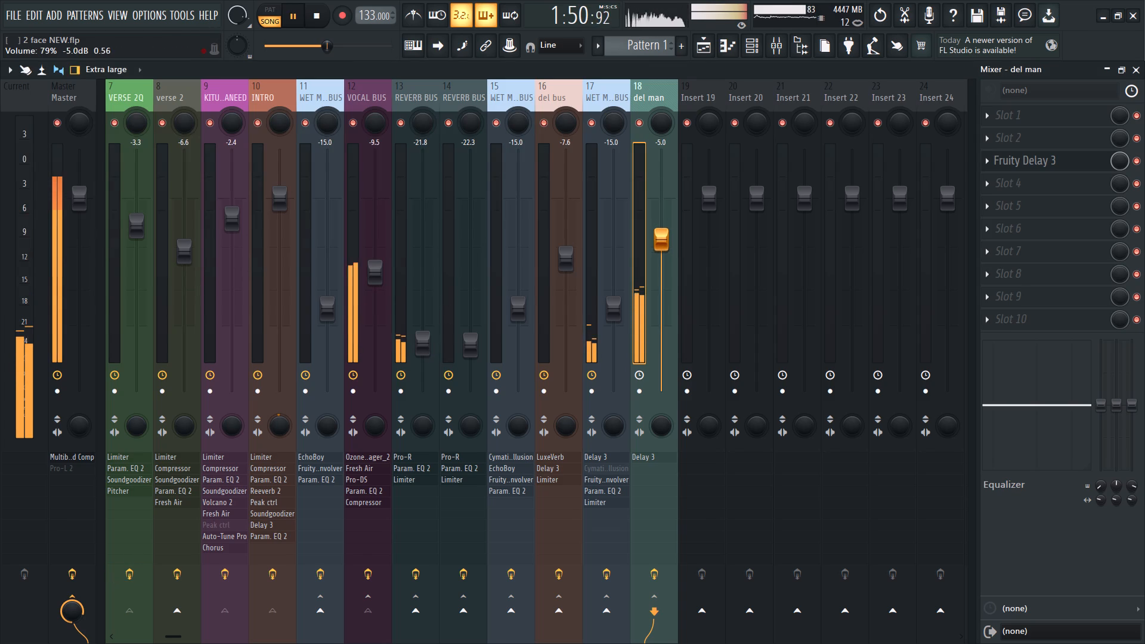
{"action": "left_click_drag", "start_coordinate": [667, 253], "coordinate": [667, 262]}
{"action": "left_click", "coordinate": [671, 247]}
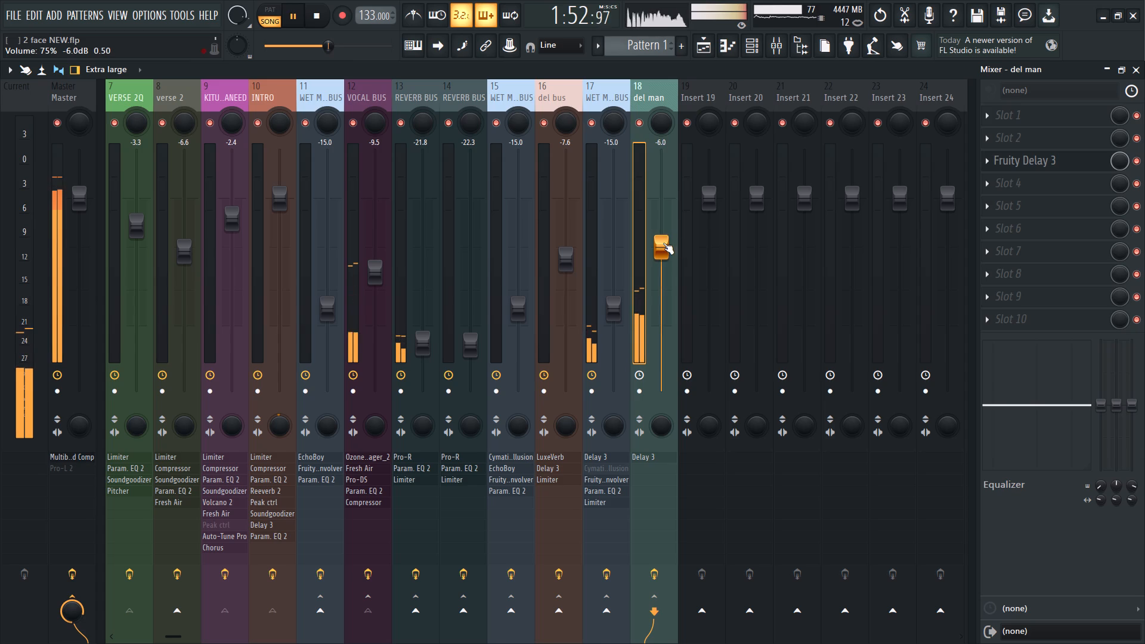
{"action": "left_click", "coordinate": [668, 243]}
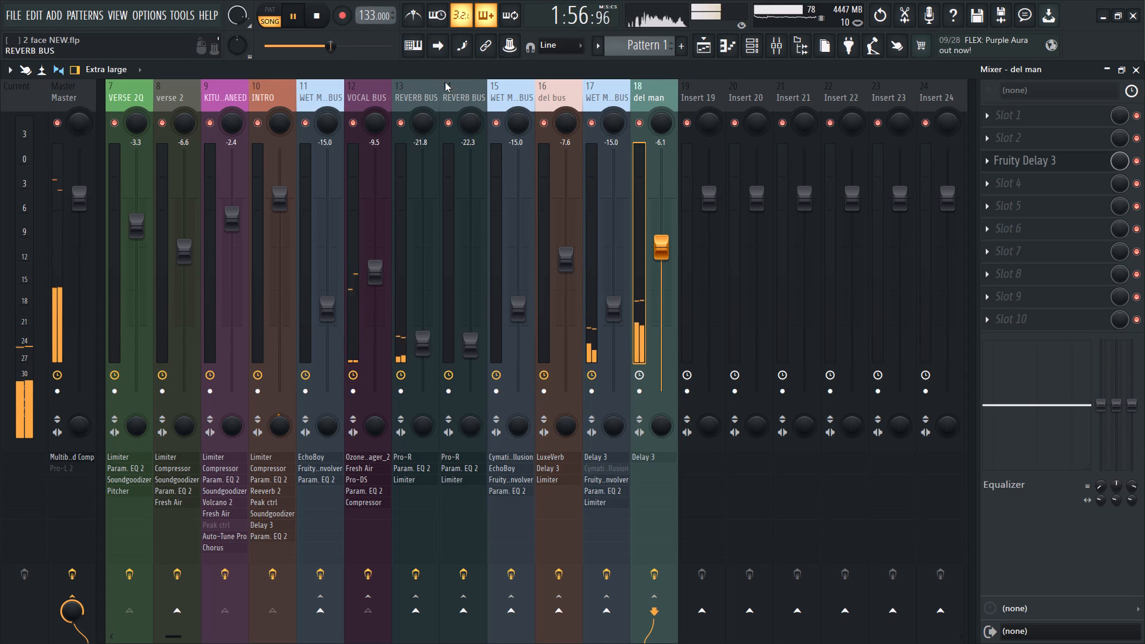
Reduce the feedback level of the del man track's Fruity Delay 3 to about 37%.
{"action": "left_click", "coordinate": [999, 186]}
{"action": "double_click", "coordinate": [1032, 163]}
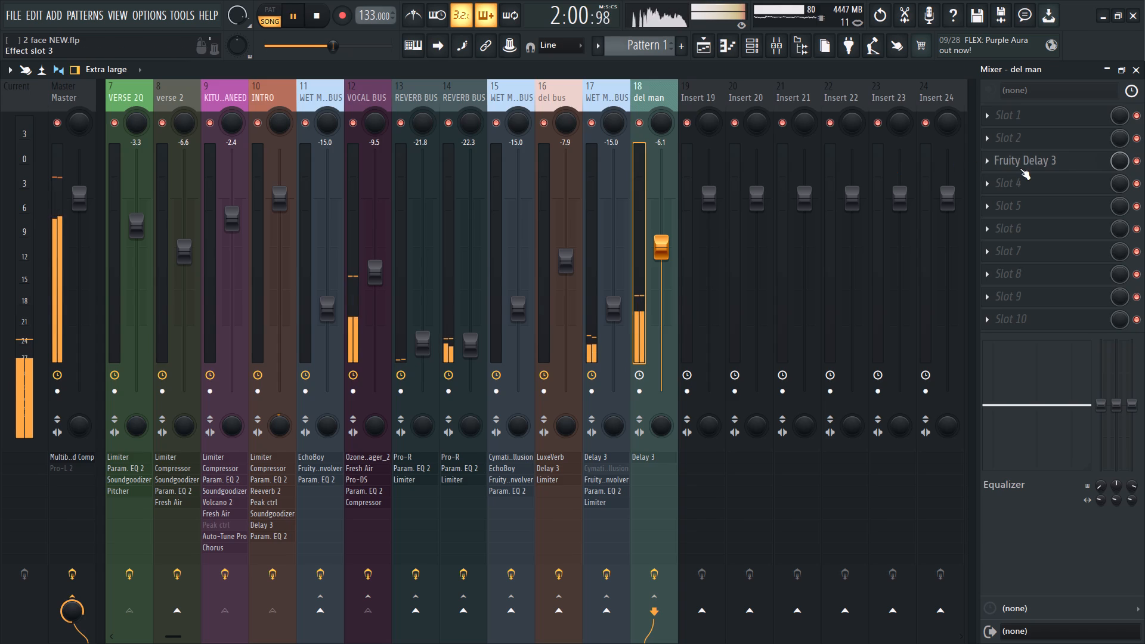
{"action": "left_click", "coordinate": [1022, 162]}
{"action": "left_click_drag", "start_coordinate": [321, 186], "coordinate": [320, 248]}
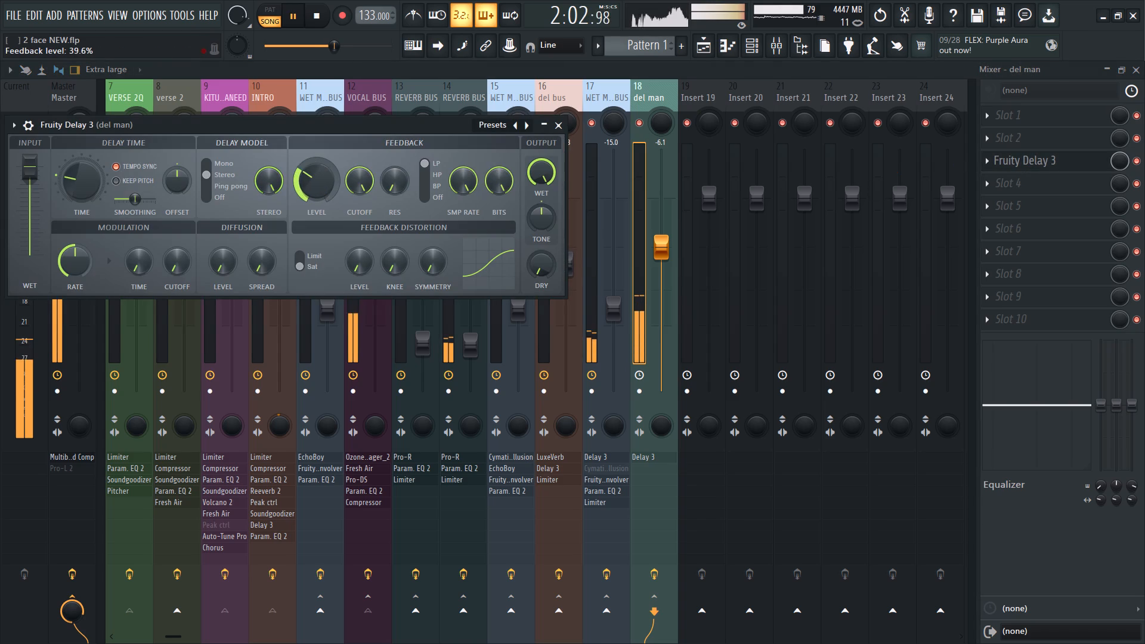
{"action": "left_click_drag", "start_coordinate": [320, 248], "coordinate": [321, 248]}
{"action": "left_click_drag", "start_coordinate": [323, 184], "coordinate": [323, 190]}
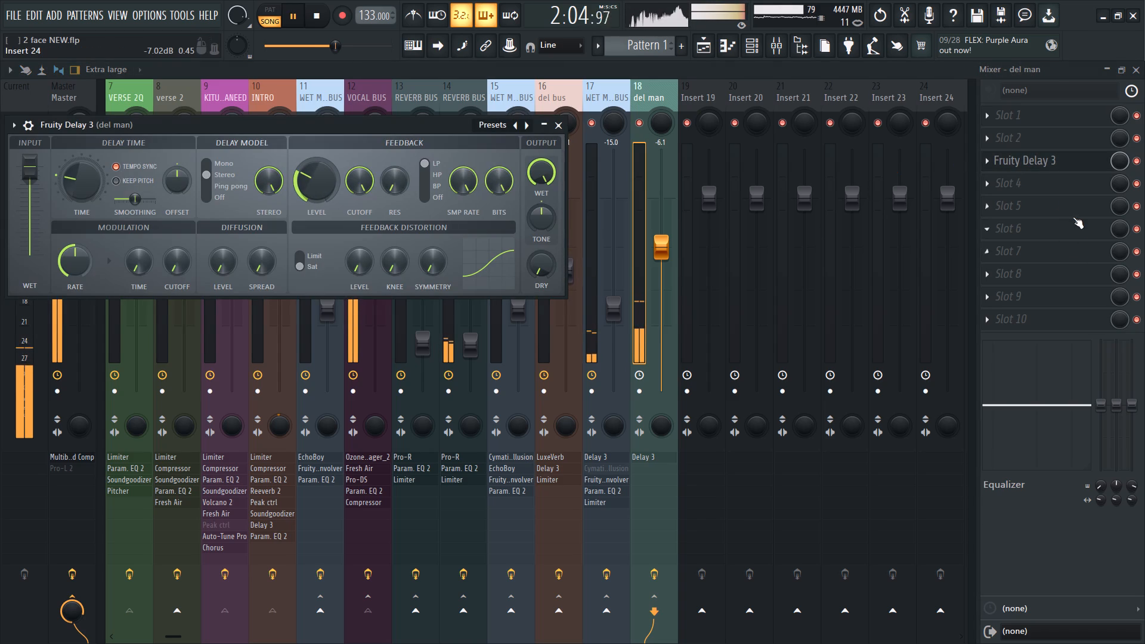
Add a Fruity Limiter to slot 4 of the del man track, after the delay.
{"action": "left_click", "coordinate": [1038, 189]}
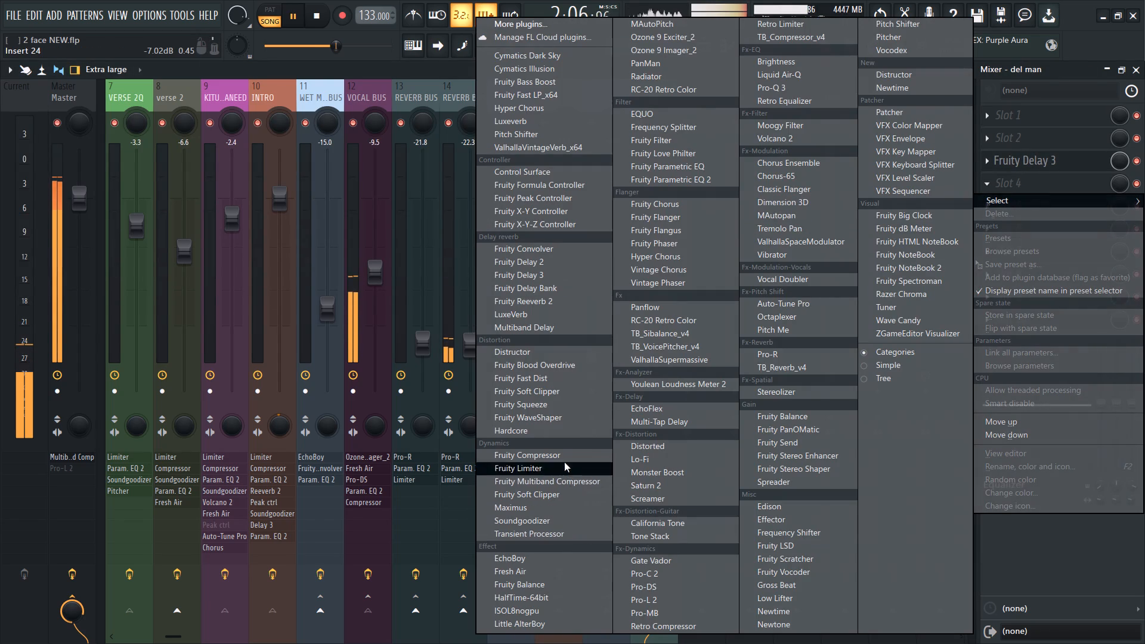
{"action": "left_click", "coordinate": [557, 466]}
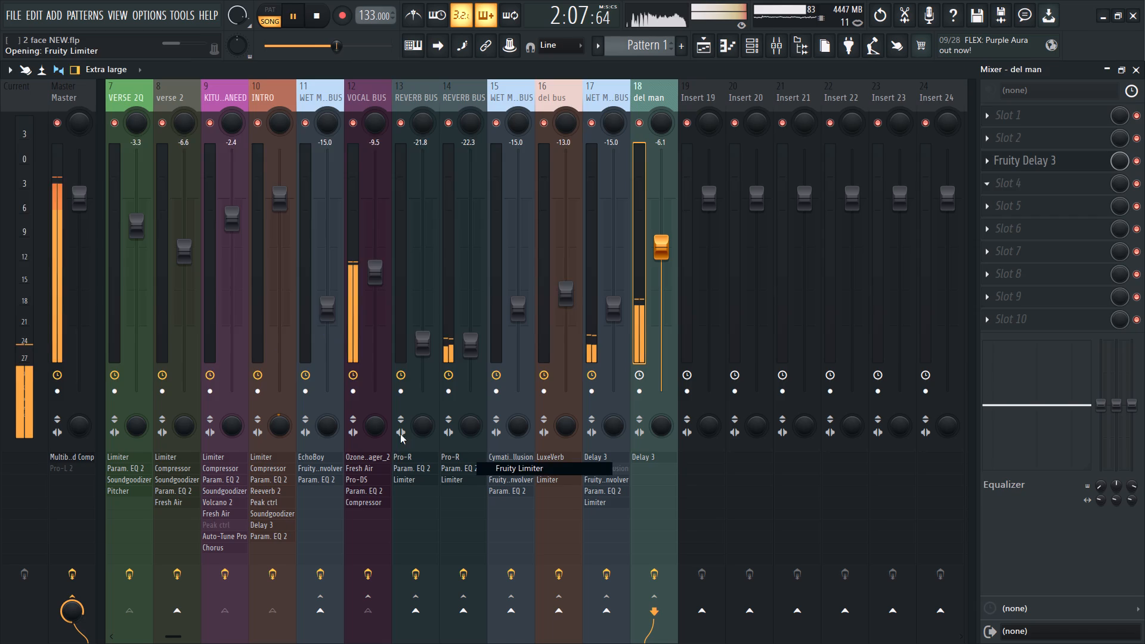
Shorten the release time of the Fruity Limiter's limiter section to below about 15 ms.
{"action": "left_click_drag", "start_coordinate": [302, 314], "coordinate": [300, 390]}
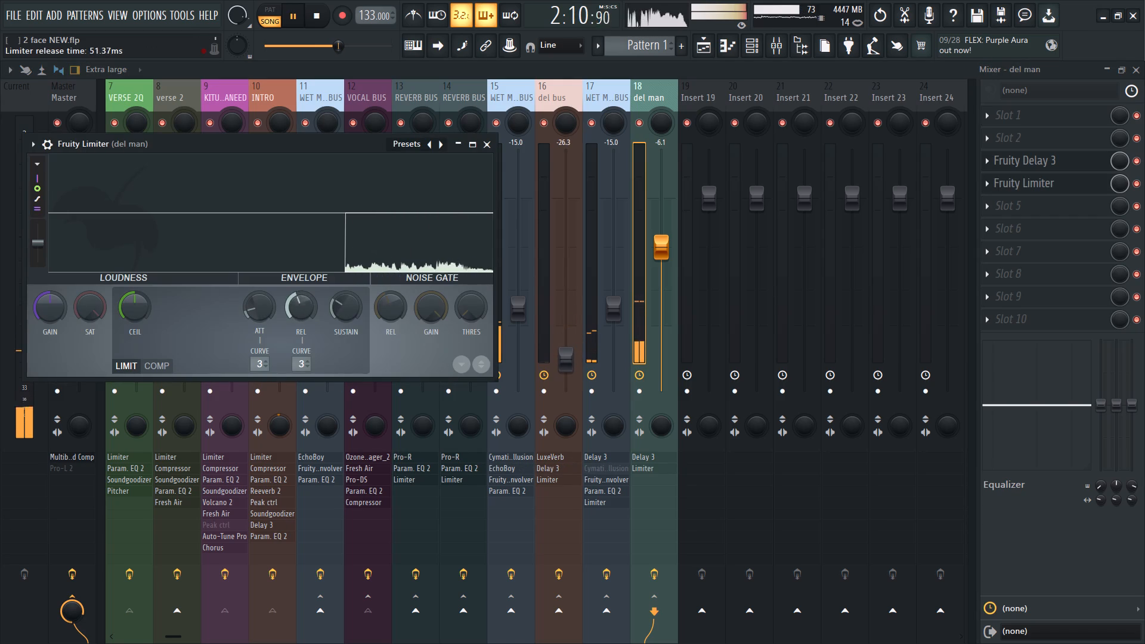
{"action": "left_click_drag", "start_coordinate": [300, 390], "coordinate": [315, 456]}
{"action": "left_click_drag", "start_coordinate": [305, 314], "coordinate": [304, 338]}
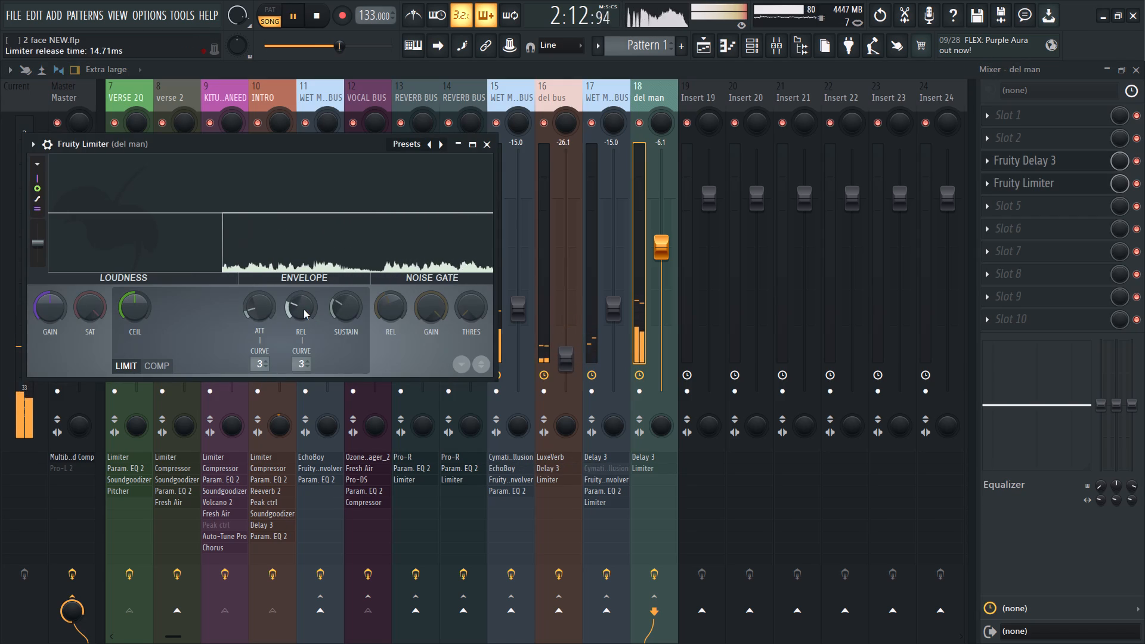
{"action": "left_click_drag", "start_coordinate": [304, 309], "coordinate": [303, 331]}
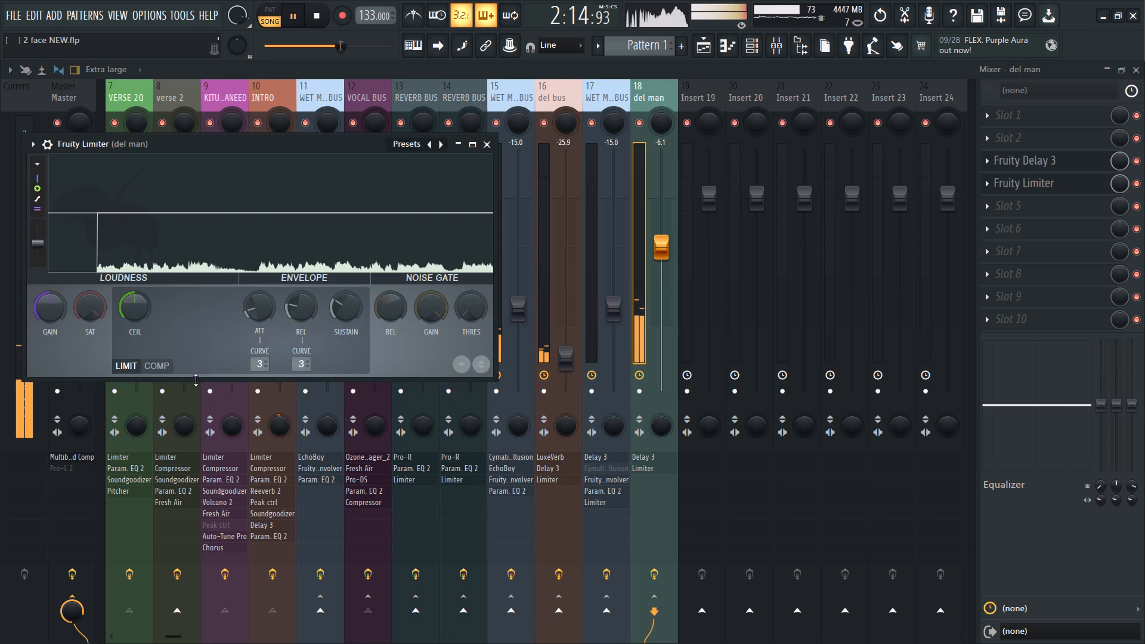
Switch the Fruity Limiter to compressor mode and set VOCAL BUS as its sidechain source.
{"action": "left_click", "coordinate": [162, 367]}
{"action": "right_click", "coordinate": [301, 361]}
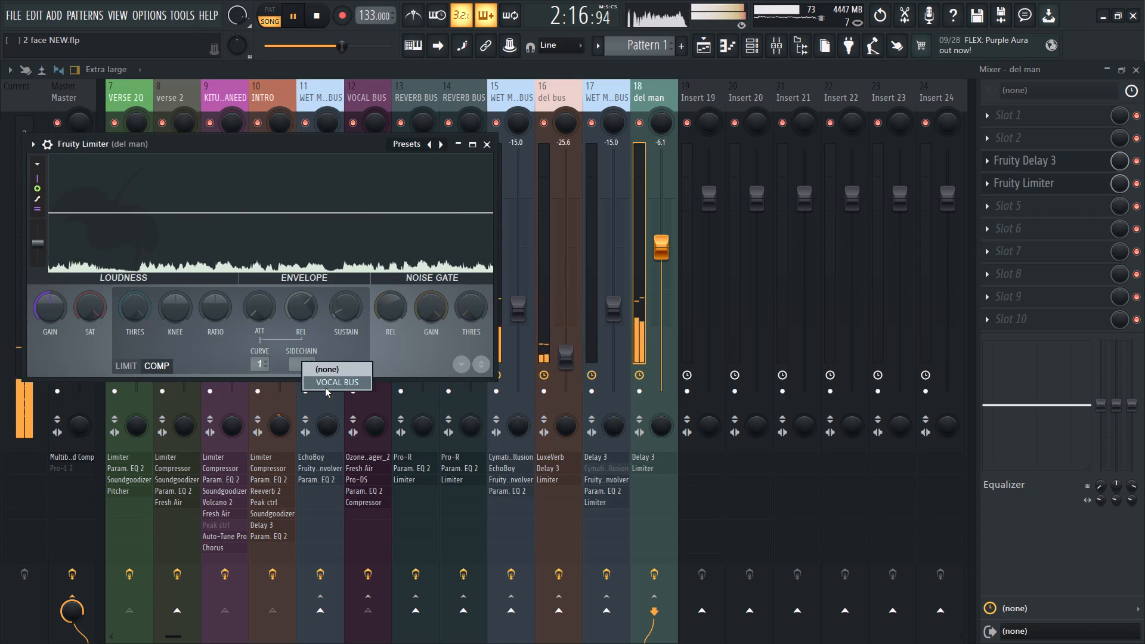
{"action": "left_click", "coordinate": [325, 388]}
Enlarge the Fruity Limiter display and lower the compressor threshold to about -31 dB.
{"action": "left_click", "coordinate": [60, 312]}
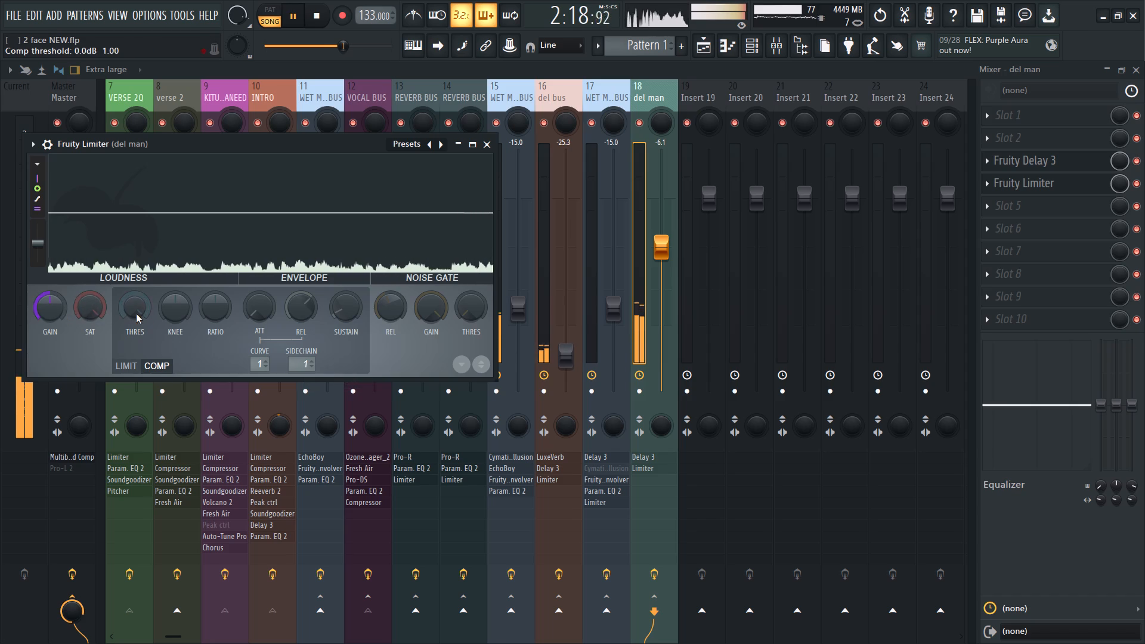
{"action": "left_click_drag", "start_coordinate": [140, 312], "coordinate": [156, 428]}
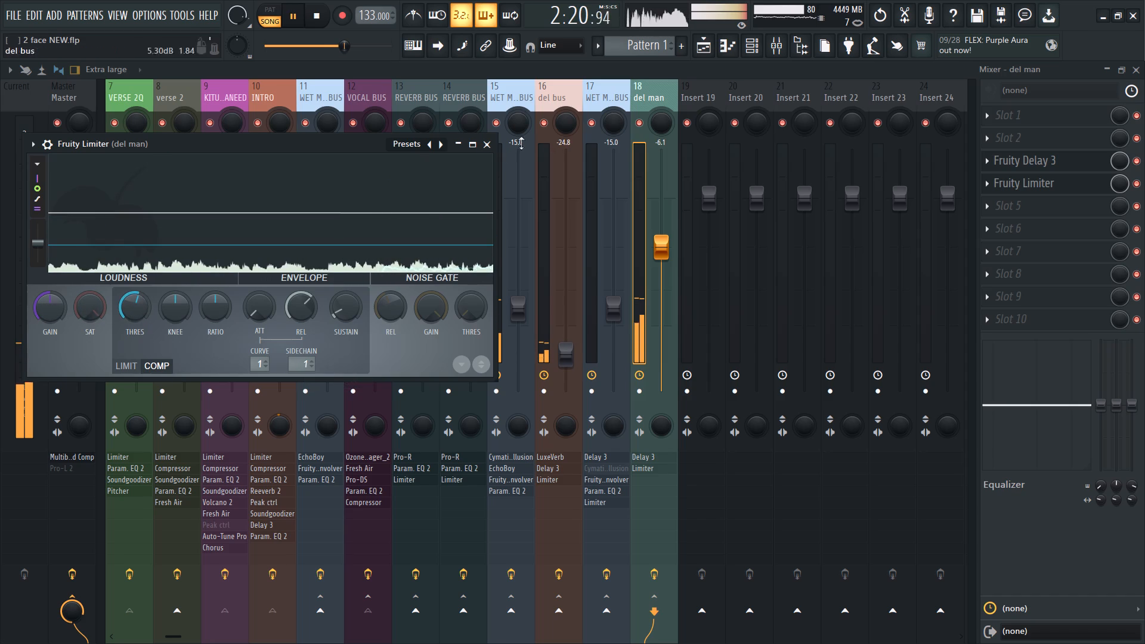
{"action": "left_click", "coordinate": [471, 141]}
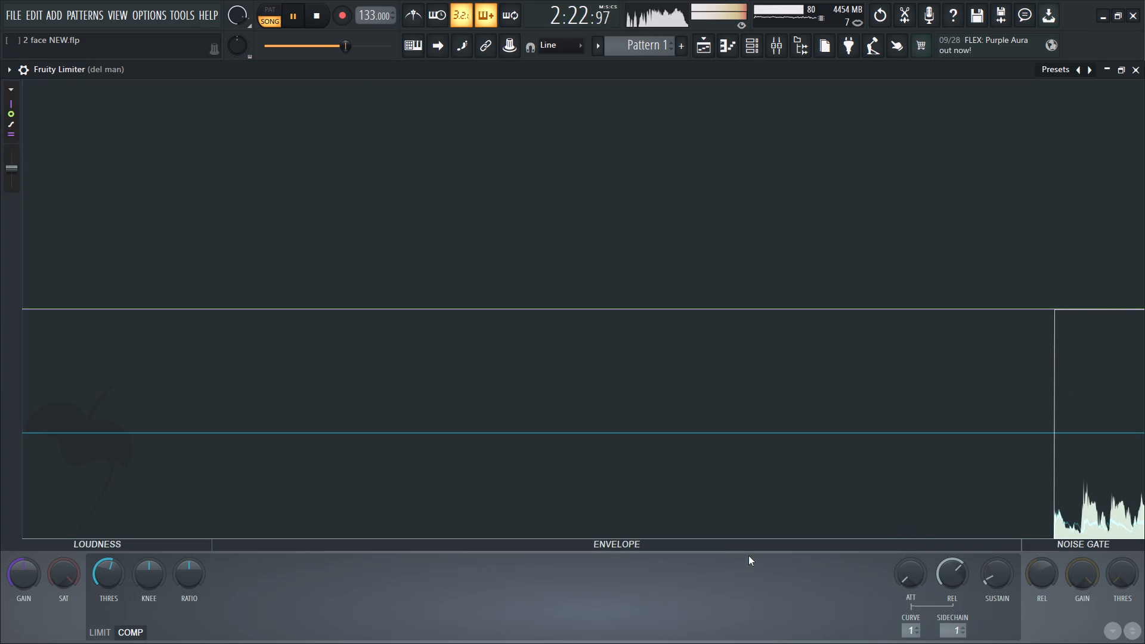
{"action": "left_click_drag", "start_coordinate": [114, 573], "coordinate": [120, 38]}
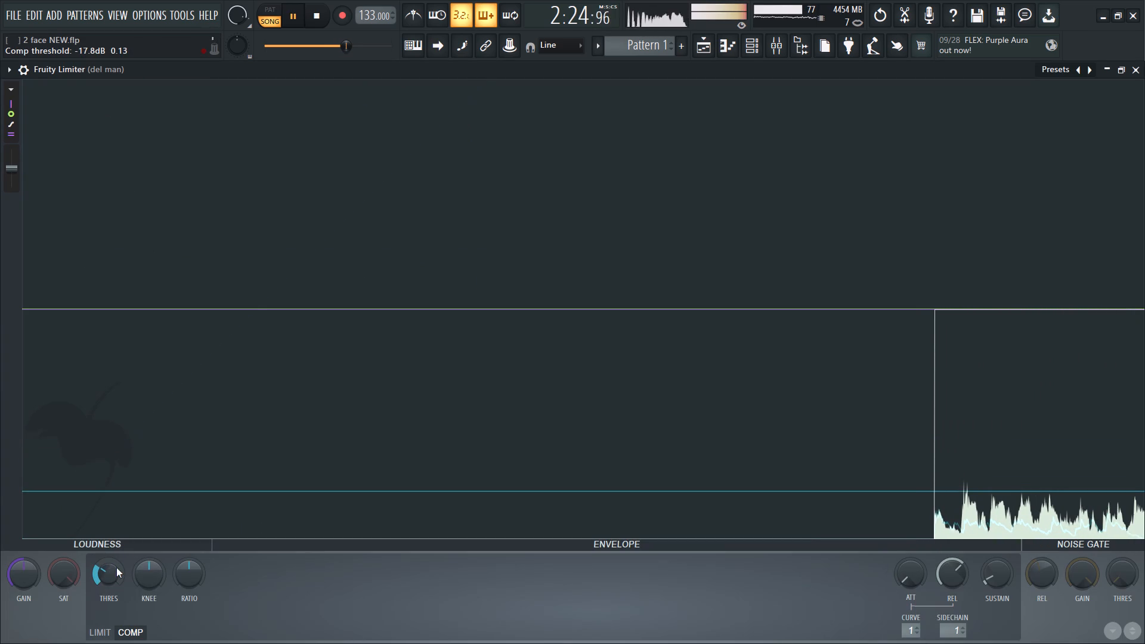
{"action": "left_click_drag", "start_coordinate": [109, 572], "coordinate": [104, 596]}
{"action": "left_click_drag", "start_coordinate": [109, 572], "coordinate": [109, 574]}
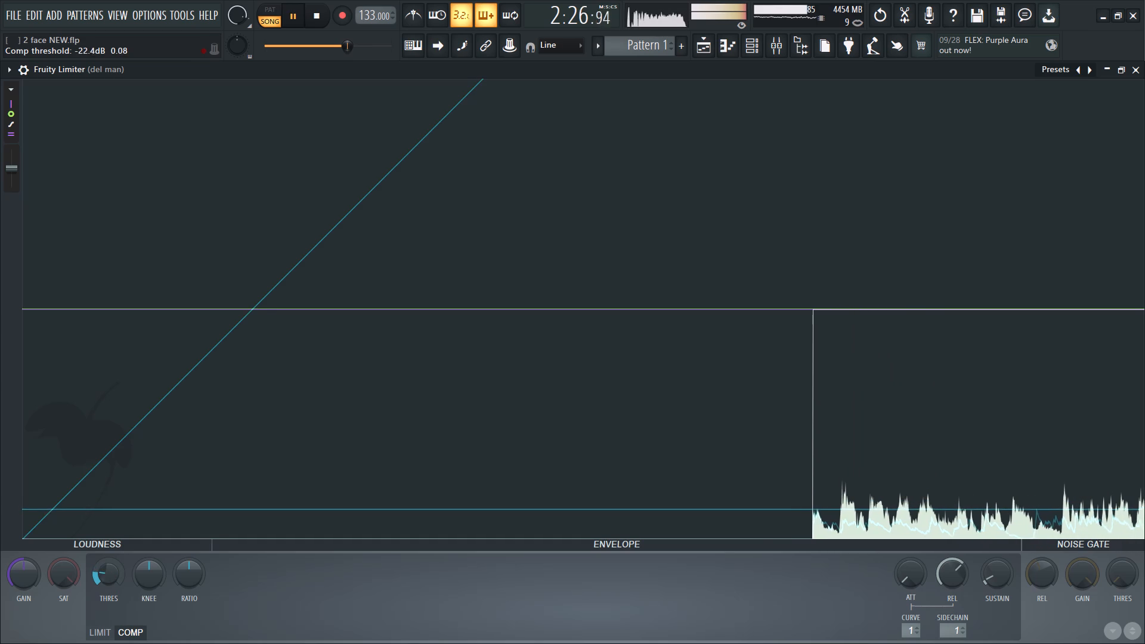
{"action": "left_click_drag", "start_coordinate": [109, 574], "coordinate": [109, 577]}
{"action": "left_click", "coordinate": [110, 574]}
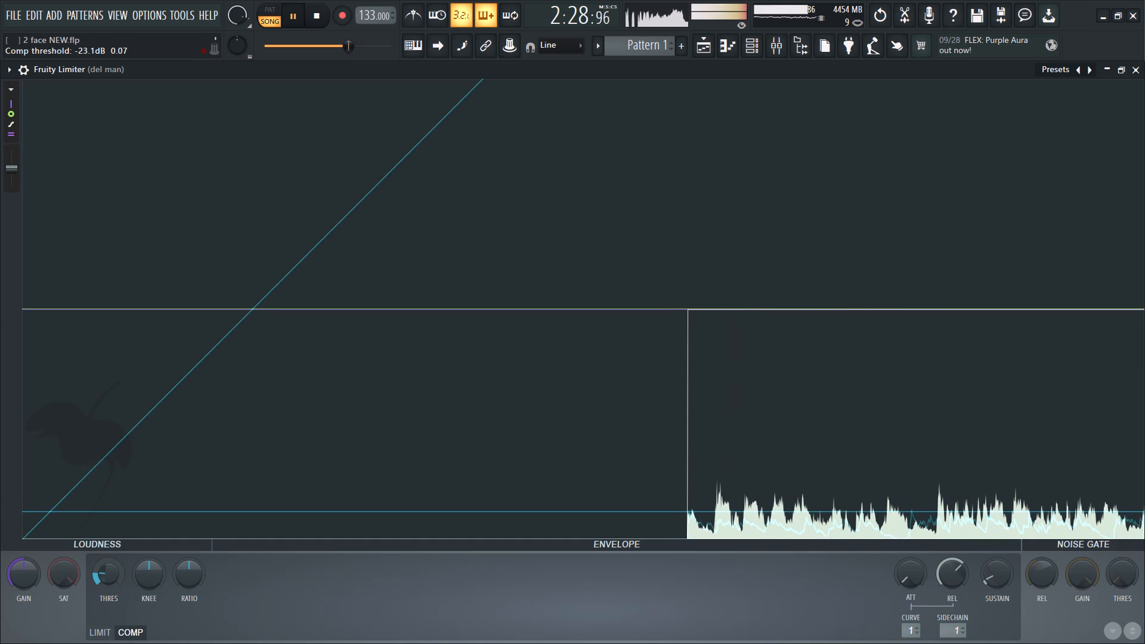
{"action": "left_click", "coordinate": [110, 574]}
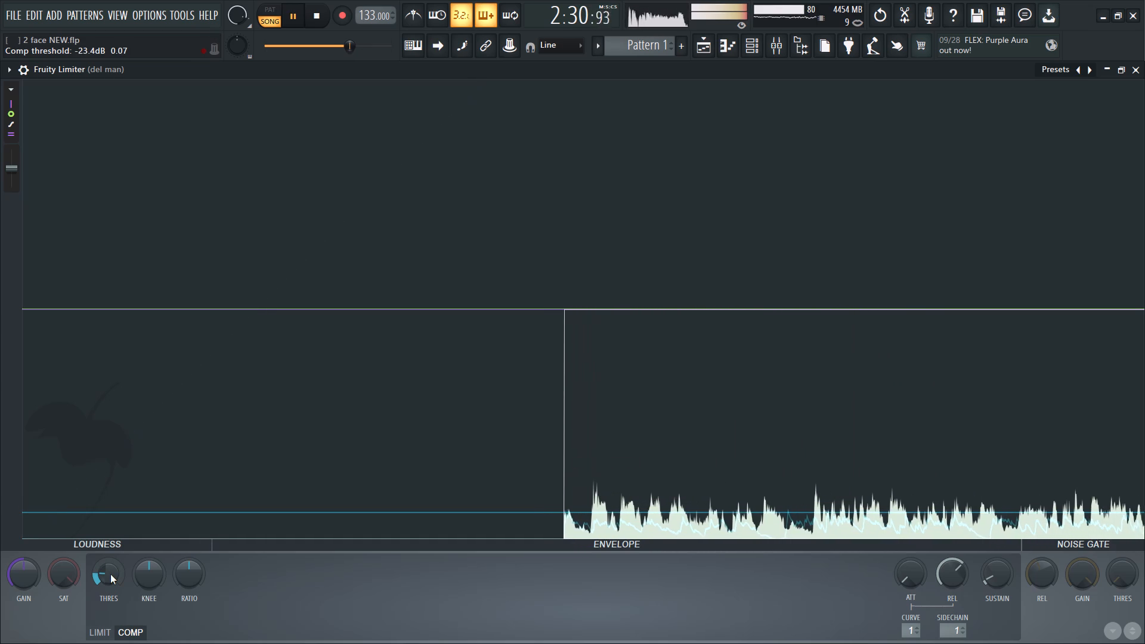
{"action": "left_click_drag", "start_coordinate": [110, 574], "coordinate": [109, 581]}
{"action": "left_click_drag", "start_coordinate": [110, 574], "coordinate": [110, 587]}
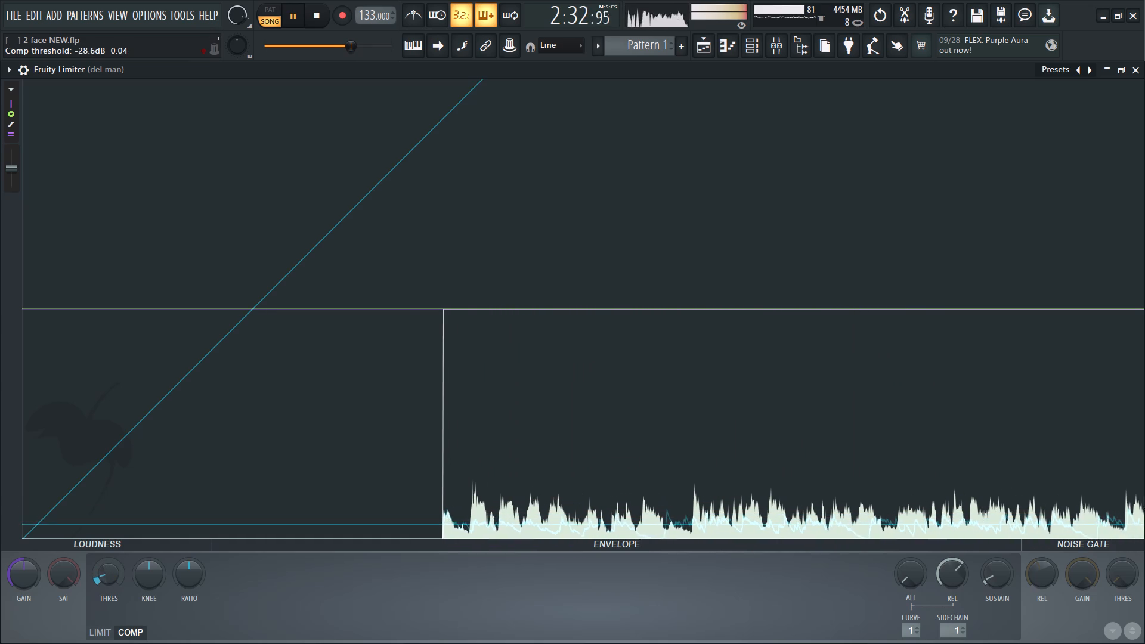
{"action": "left_click_drag", "start_coordinate": [110, 587], "coordinate": [109, 589]}
{"action": "left_click", "coordinate": [110, 574]}
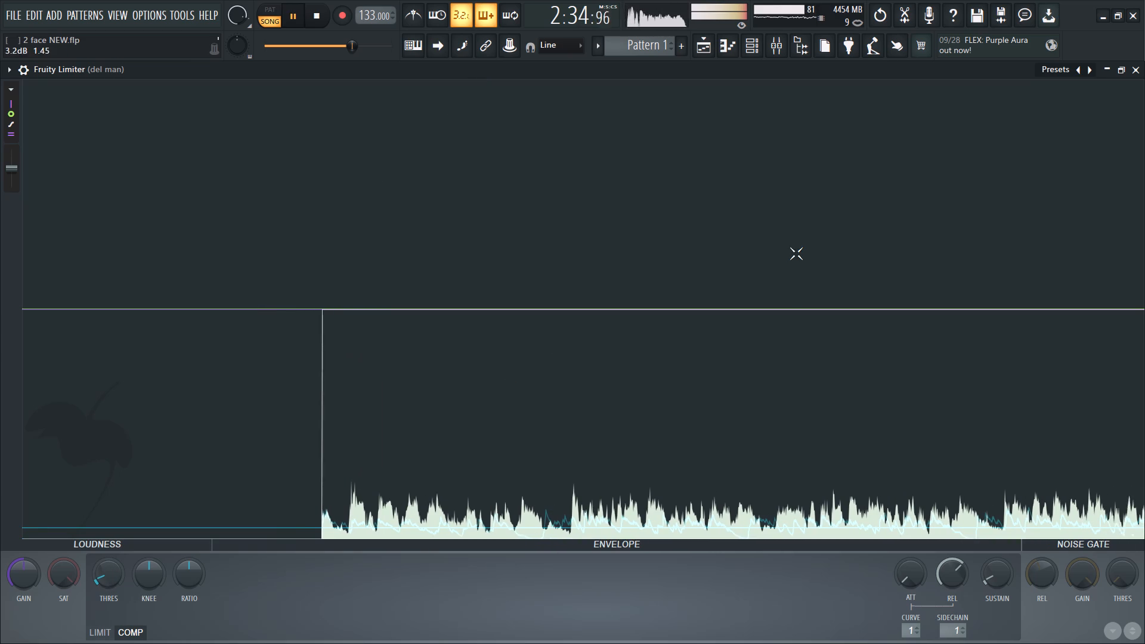
Shorten the compressor's release time to just under 72 ms.
{"action": "scroll", "coordinate": [948, 571], "scroll_direction": "down", "scroll_amount": 3}
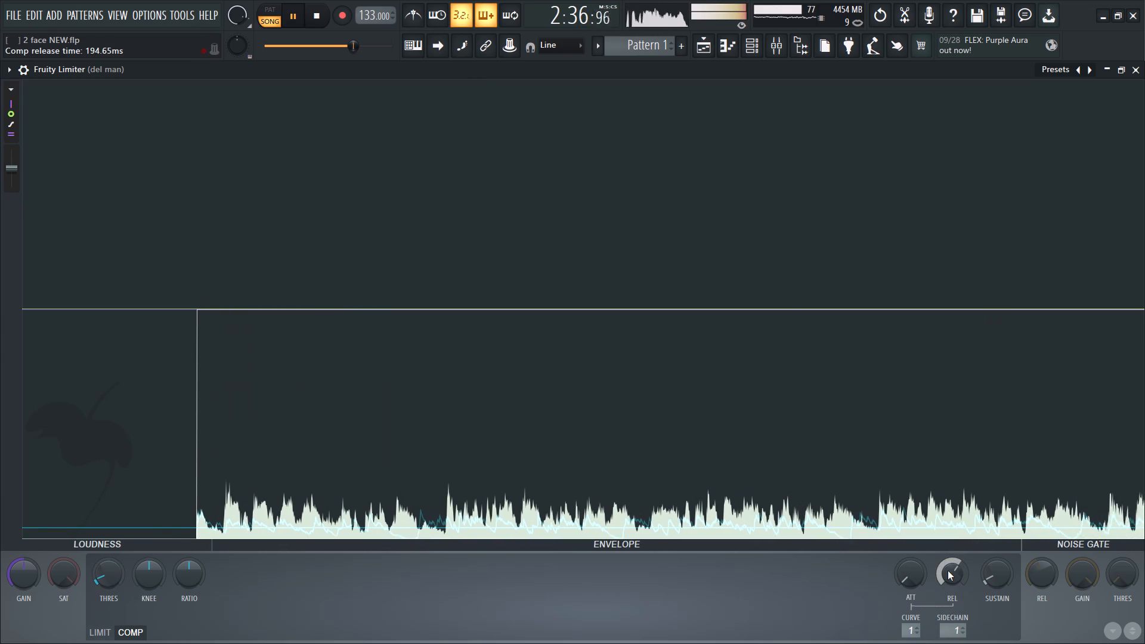
{"action": "scroll", "coordinate": [948, 571], "scroll_direction": "down", "scroll_amount": 6}
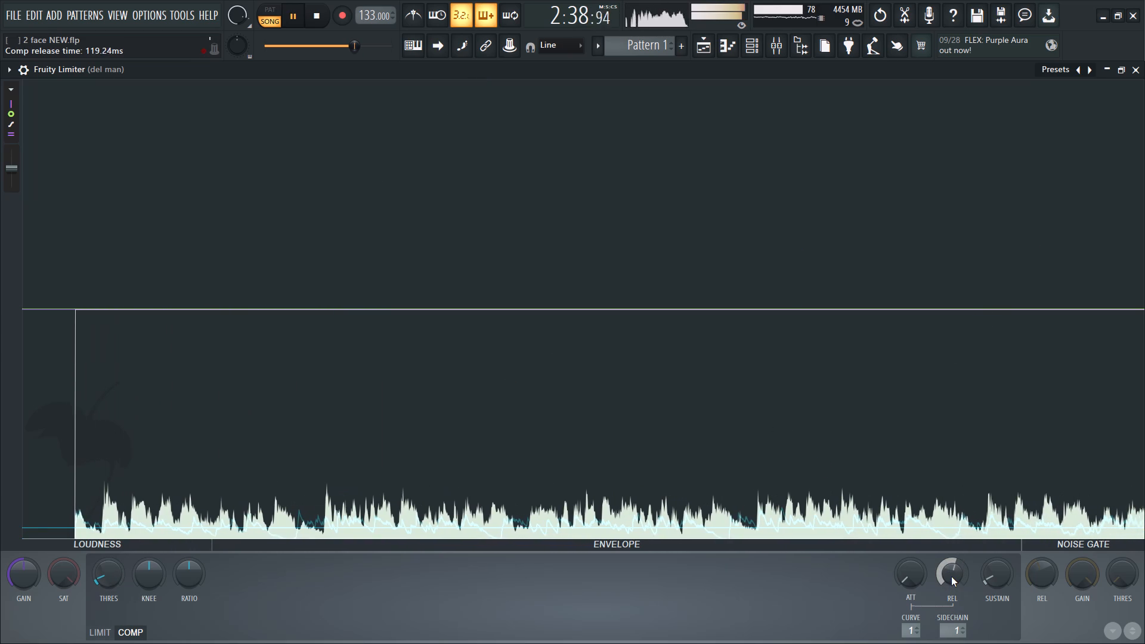
{"action": "scroll", "coordinate": [951, 577], "scroll_direction": "down", "scroll_amount": 5}
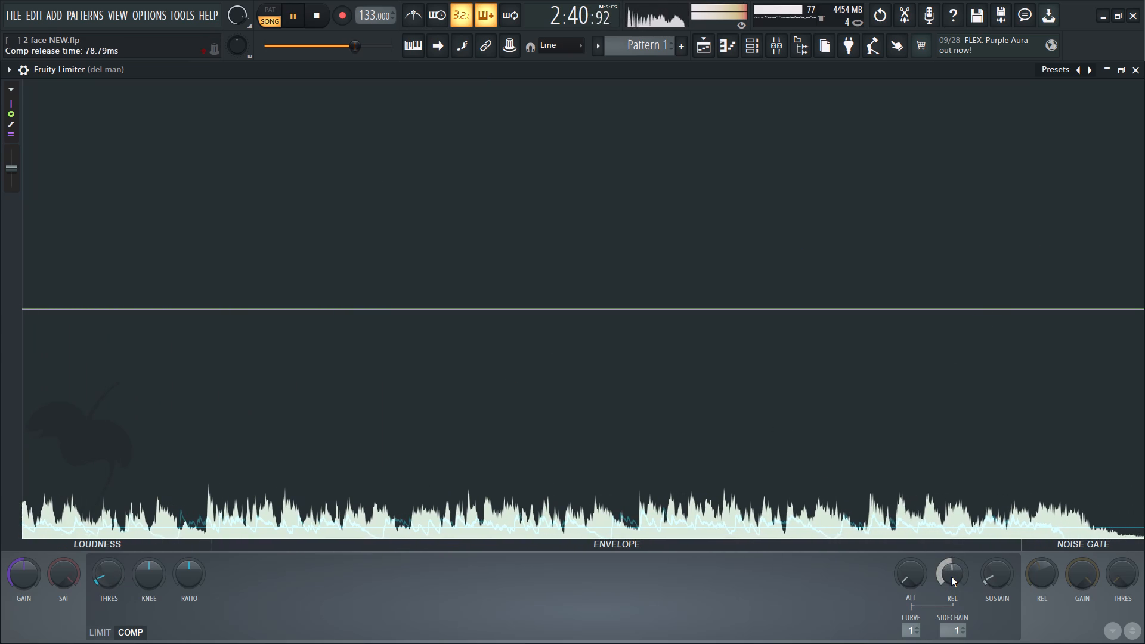
{"action": "scroll", "coordinate": [951, 577], "scroll_direction": "down", "scroll_amount": 1}
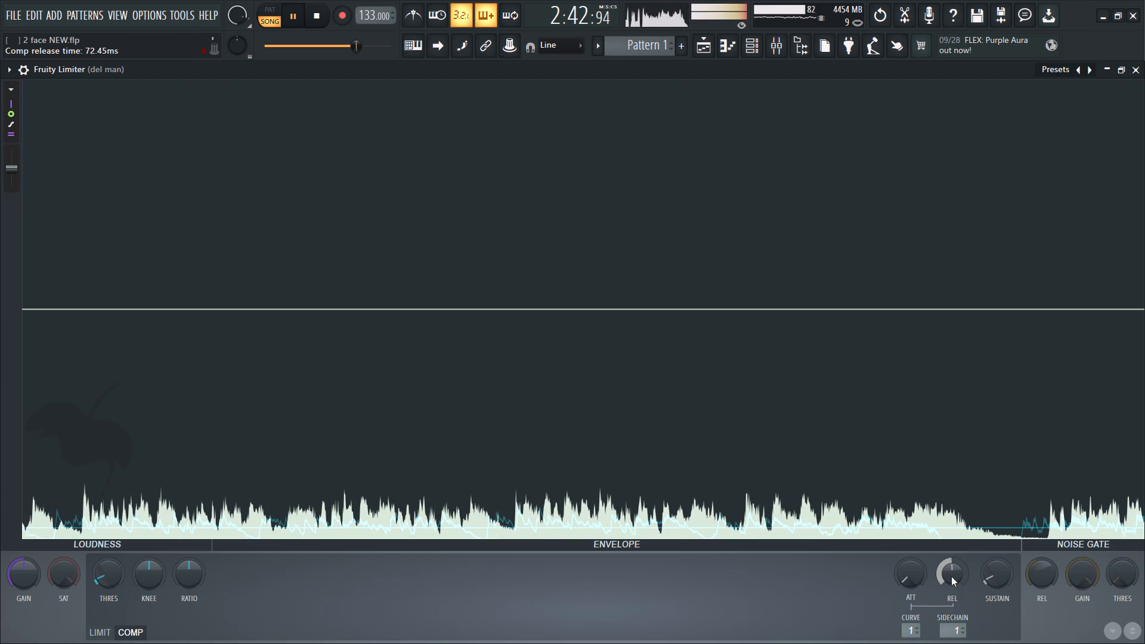
{"action": "scroll", "coordinate": [951, 577], "scroll_direction": "down", "scroll_amount": 1}
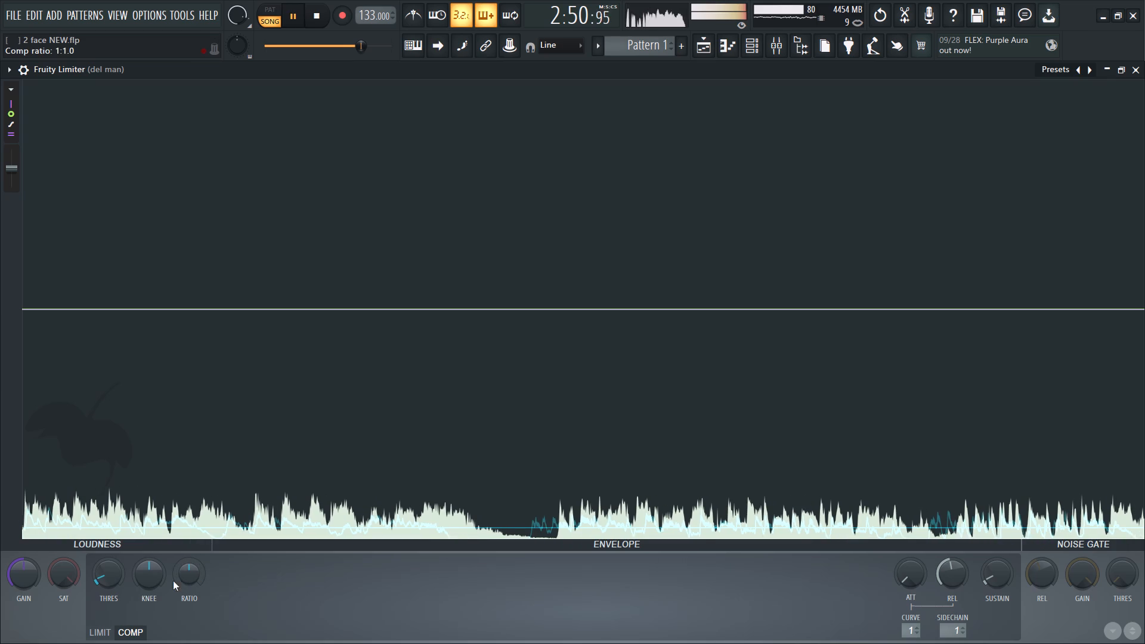
Slightly raise the compressor's knee and its ratio to about 1.1:1, and close the Fruity Limiter.
{"action": "left_click", "coordinate": [107, 575]}
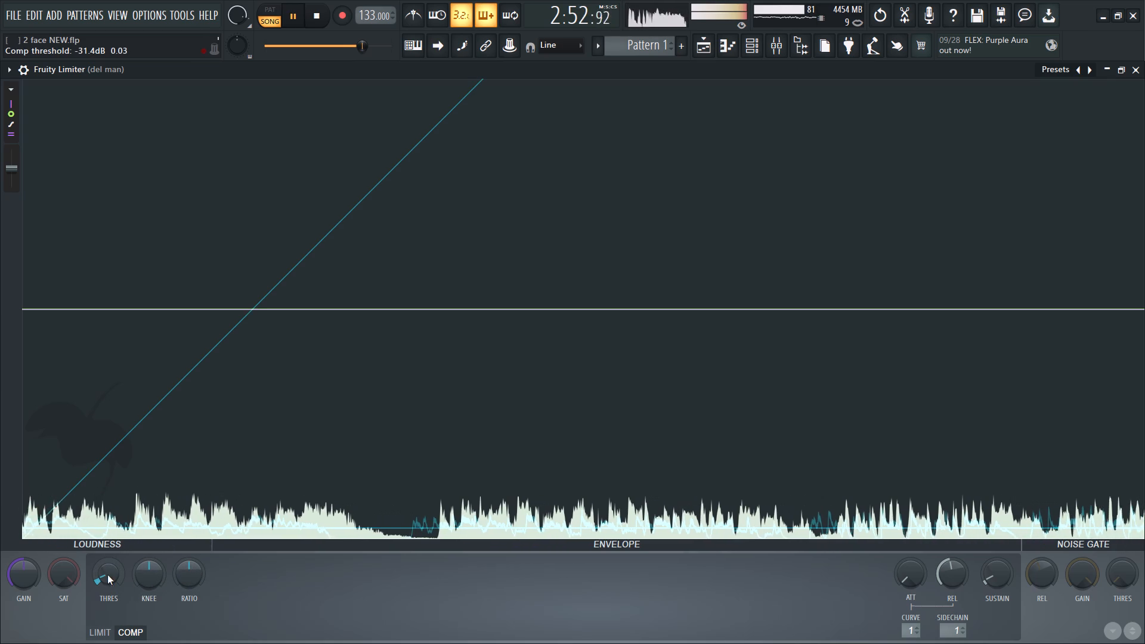
{"action": "scroll", "coordinate": [142, 572], "scroll_direction": "up", "scroll_amount": 4}
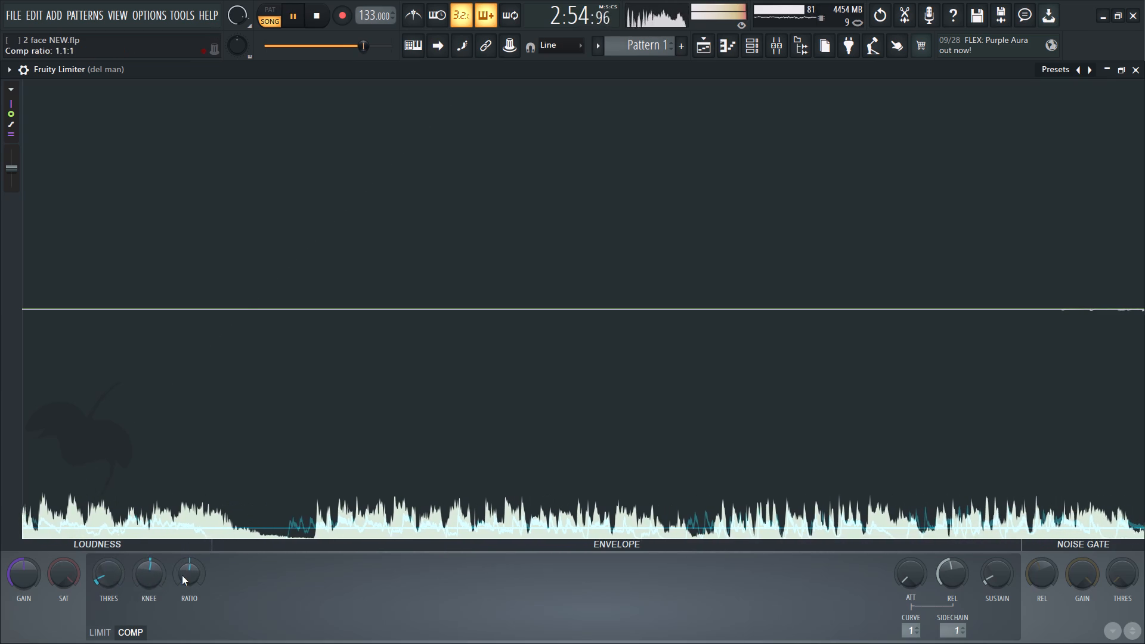
{"action": "left_click", "coordinate": [109, 581]}
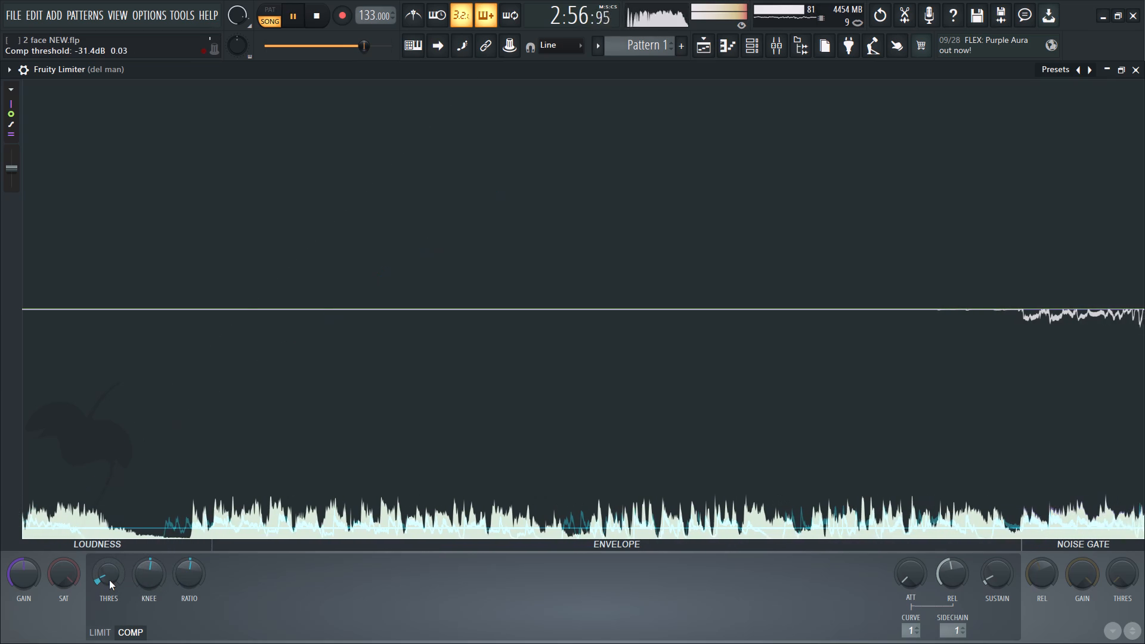
{"action": "left_click", "coordinate": [1134, 73]}
Toggle the del man track's mute to compare the mix with and without the delay.
{"action": "left_click", "coordinate": [645, 120]}
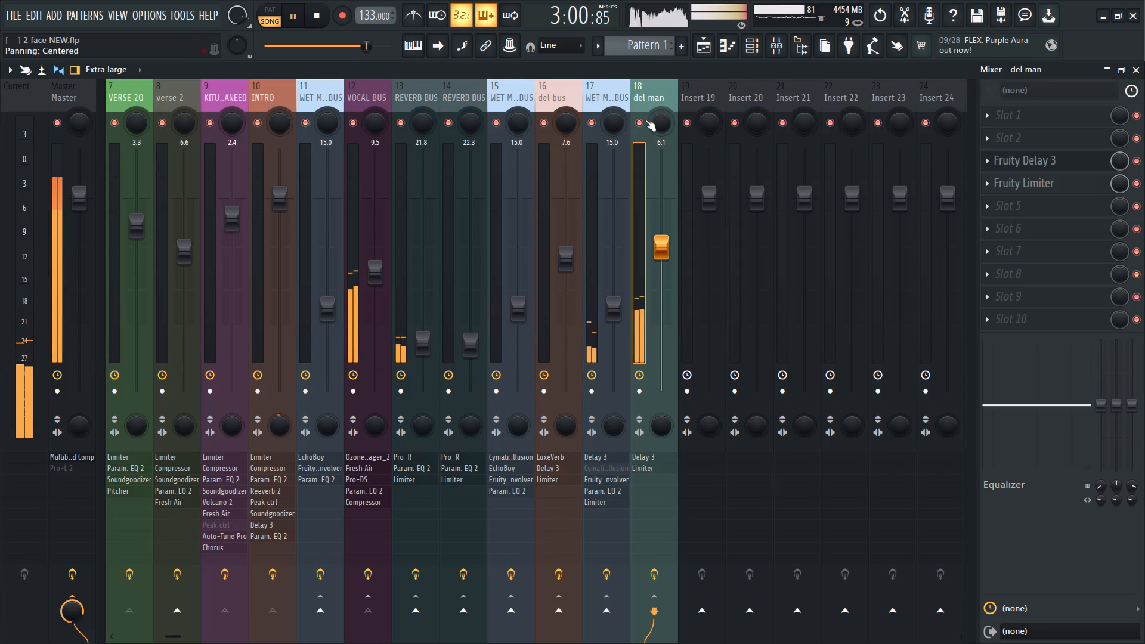
{"action": "left_click", "coordinate": [642, 121]}
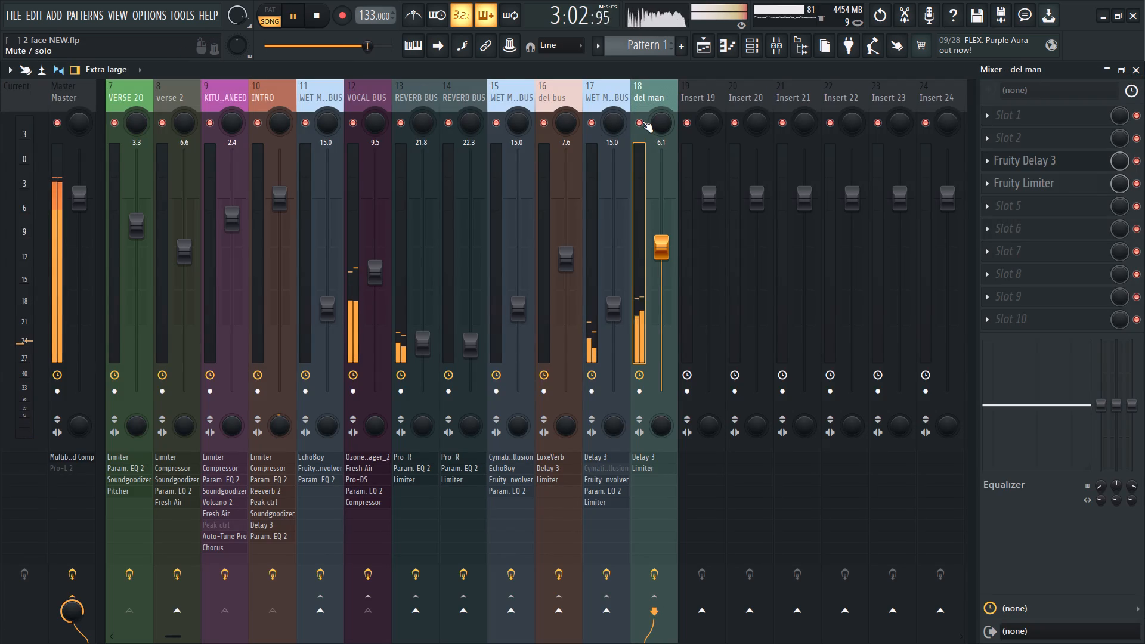
{"action": "left_click", "coordinate": [645, 92]}
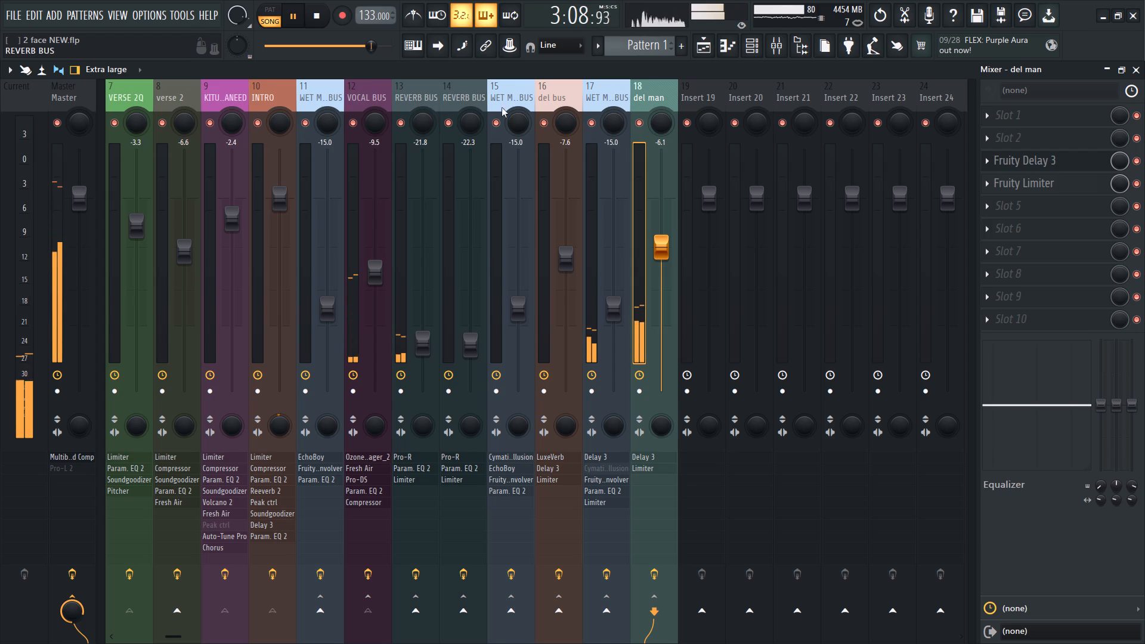
Reduce the feedback level of the del man track's Fruity Delay 3 to about 29%.
{"action": "left_click", "coordinate": [1067, 163]}
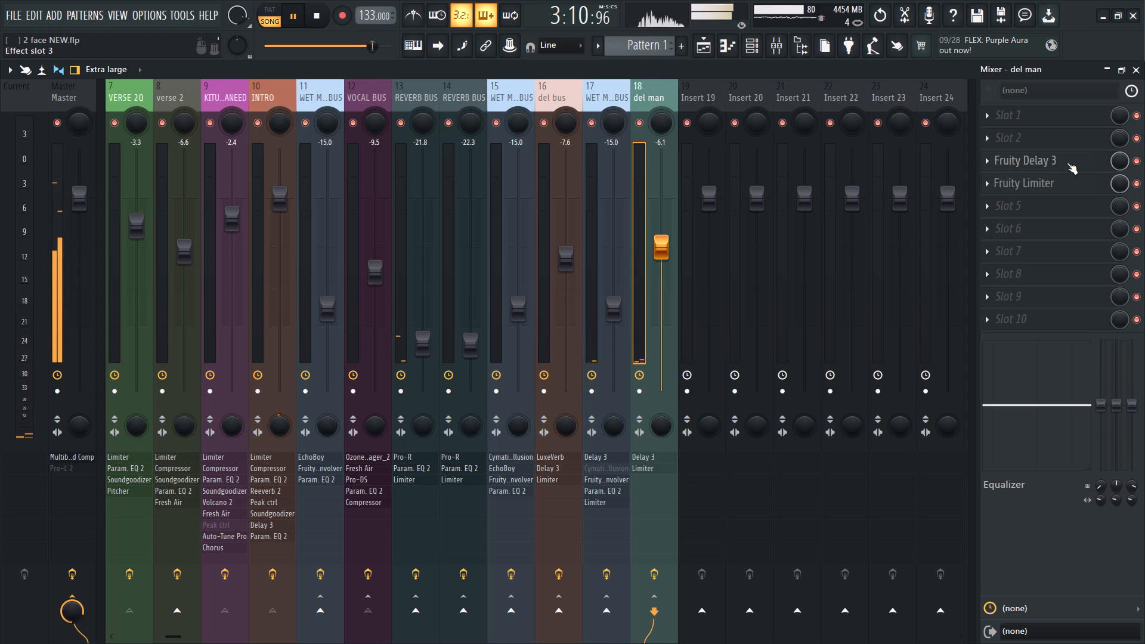
{"action": "left_click", "coordinate": [1067, 163]}
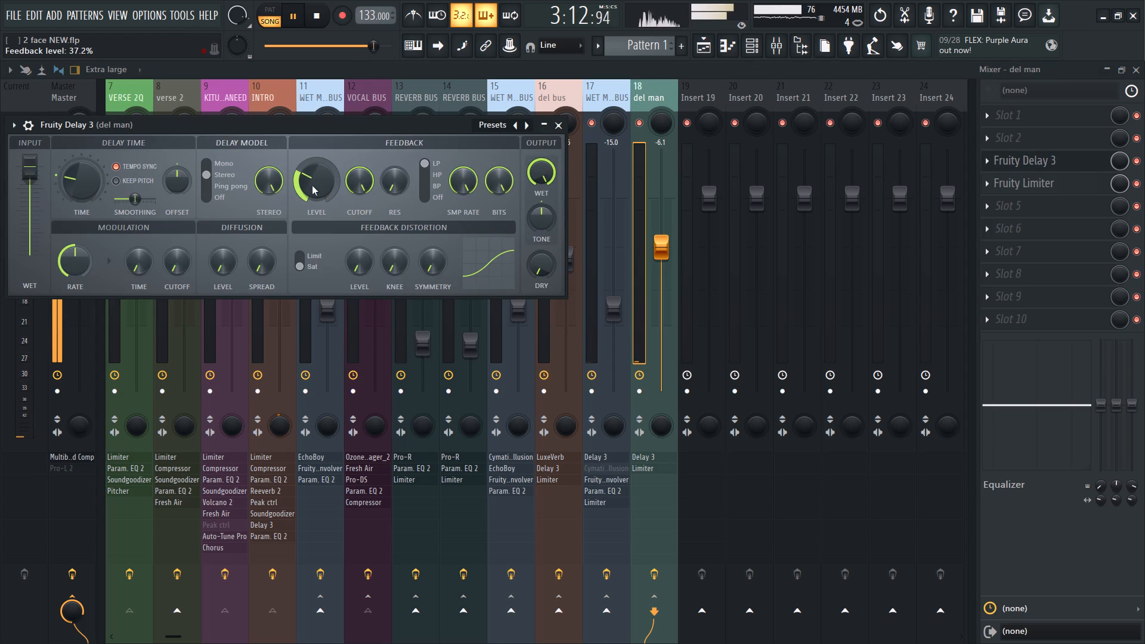
{"action": "left_click_drag", "start_coordinate": [314, 183], "coordinate": [313, 204]}
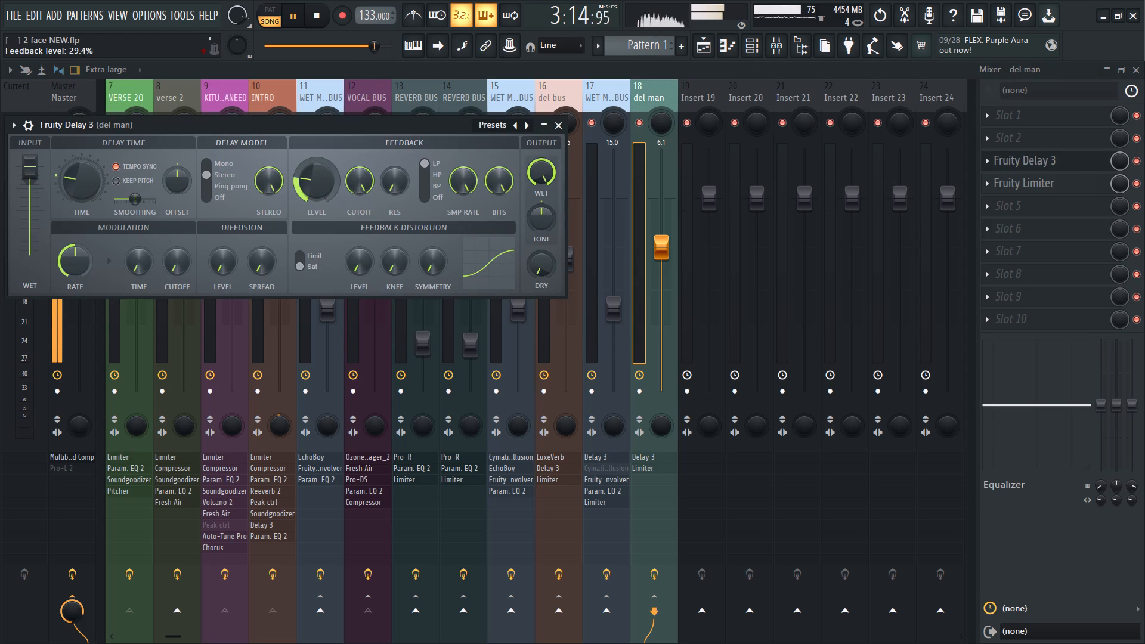
Set the feedback level of the del man track's Fruity Delay 3 to 29%, restart playback from the beginning, and close the plugin.
{"action": "left_click_drag", "start_coordinate": [313, 204], "coordinate": [313, 205]}
{"action": "double_click", "coordinate": [312, 12]}
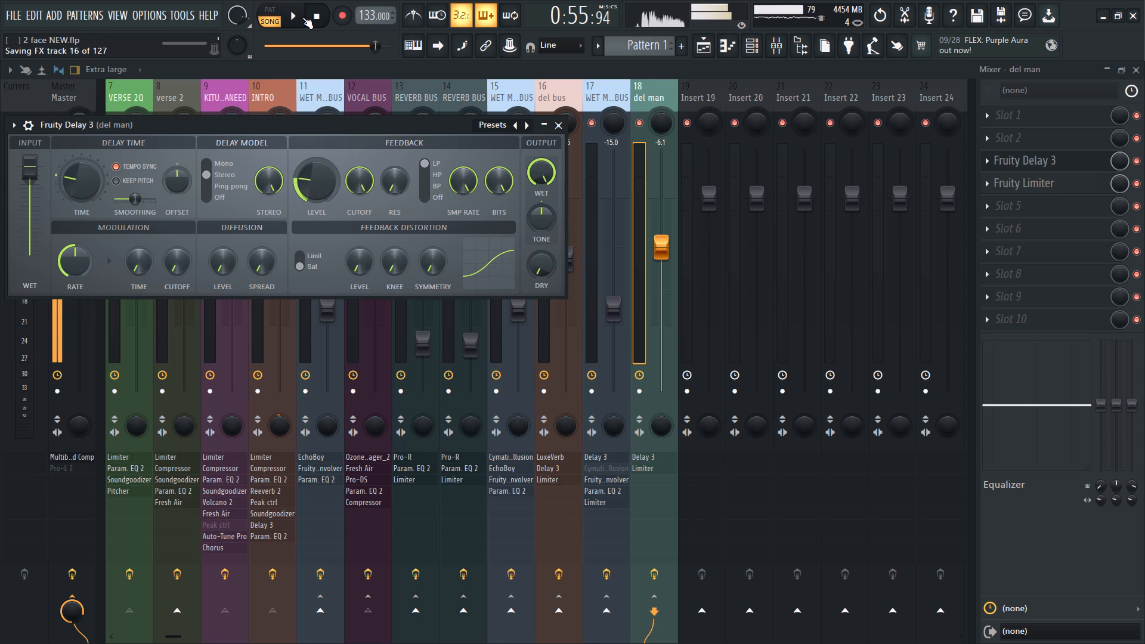
{"action": "left_click", "coordinate": [299, 18]}
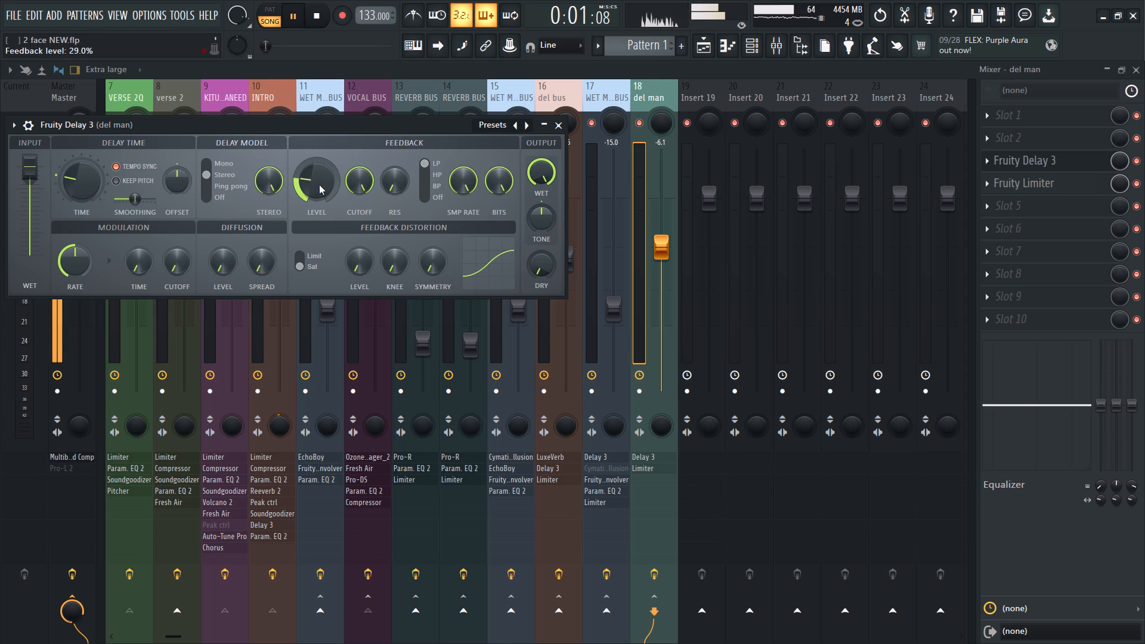
{"action": "left_click", "coordinate": [319, 185]}
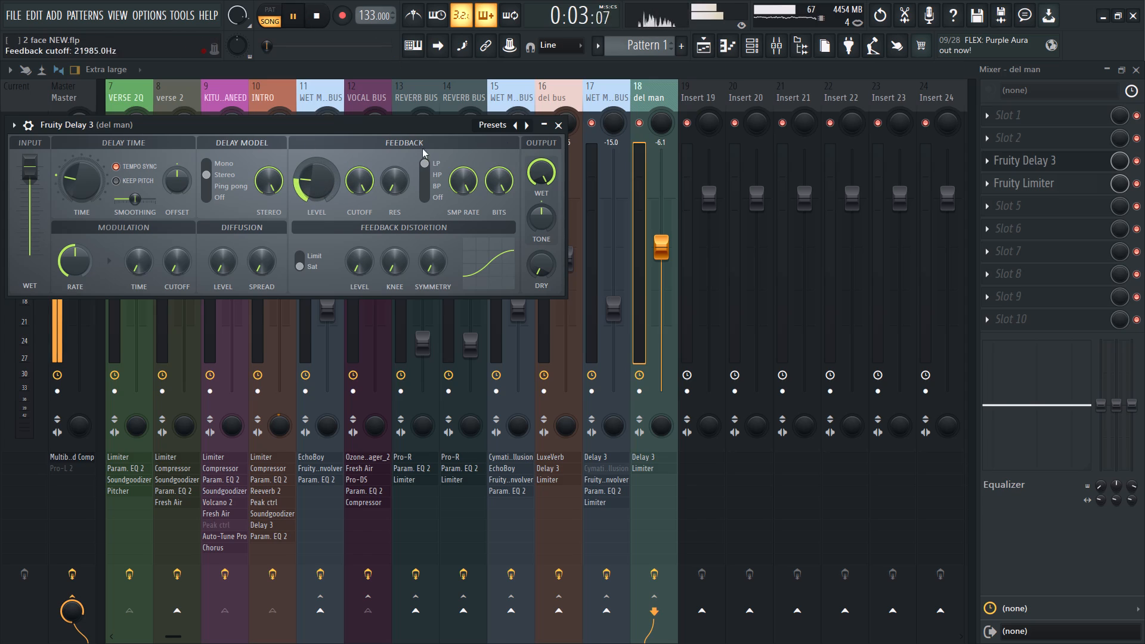
{"action": "left_click", "coordinate": [561, 125]}
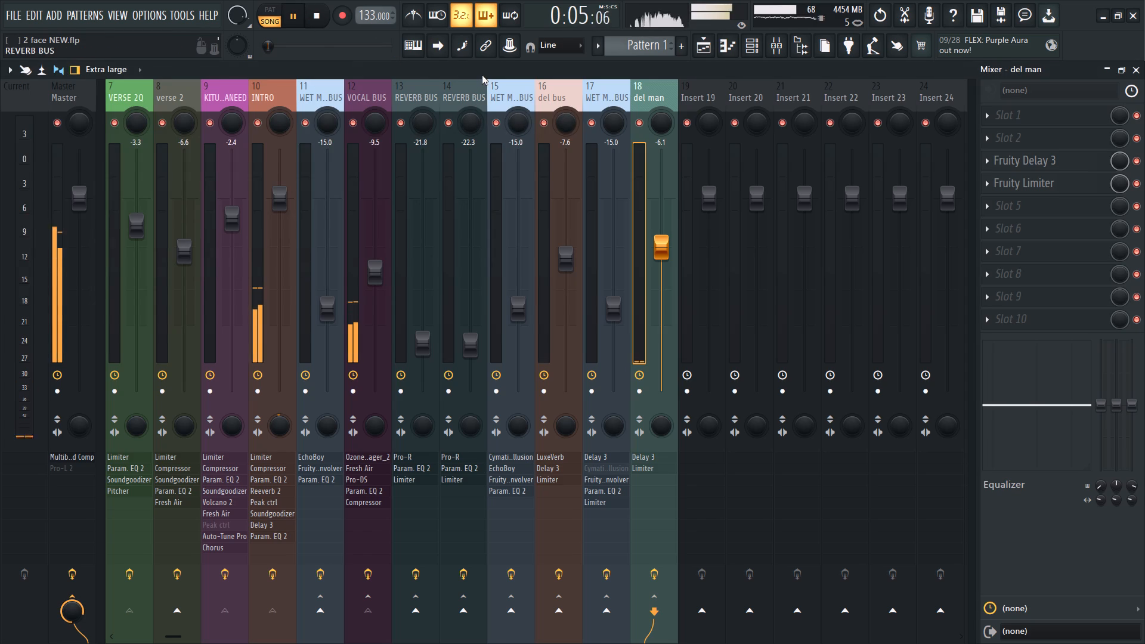
Adjust the stereo separation of the INTRO track.
{"action": "left_click", "coordinate": [265, 95]}
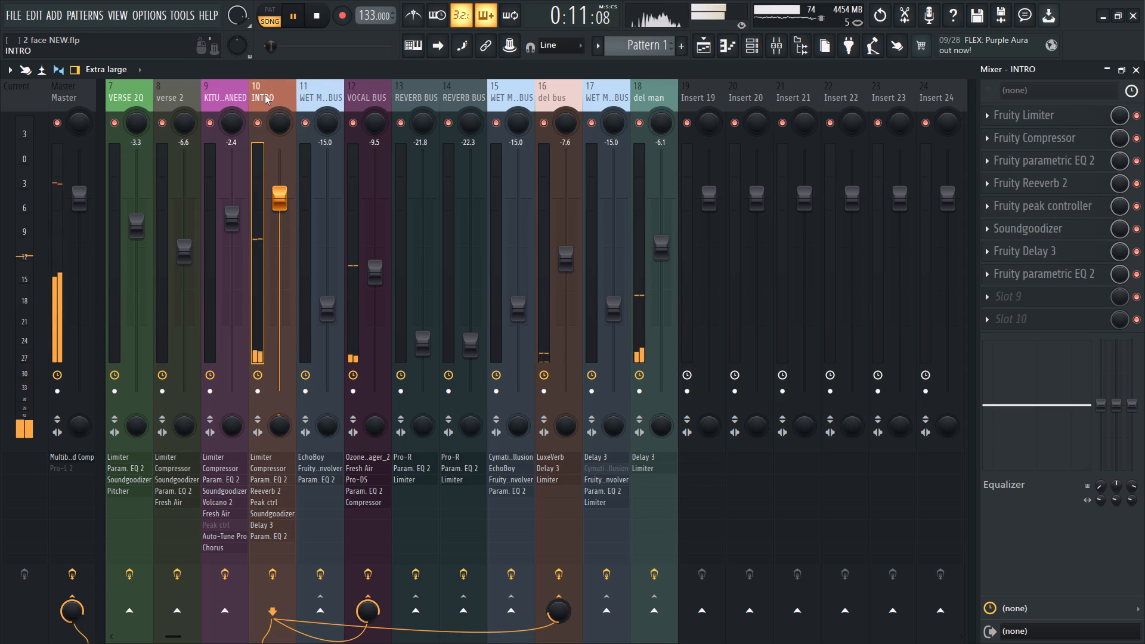
{"action": "left_click", "coordinate": [265, 95]}
{"action": "scroll", "coordinate": [266, 95], "scroll_direction": "up", "scroll_amount": 2}
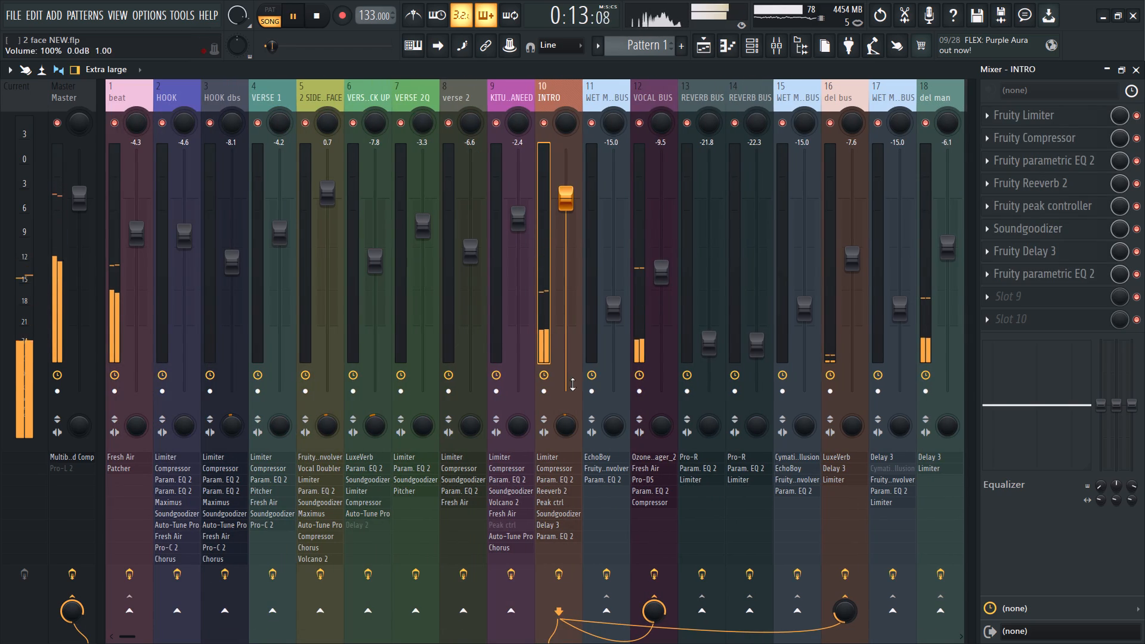
{"action": "left_click_drag", "start_coordinate": [567, 426], "coordinate": [566, 416]}
{"action": "left_click", "coordinate": [567, 426]}
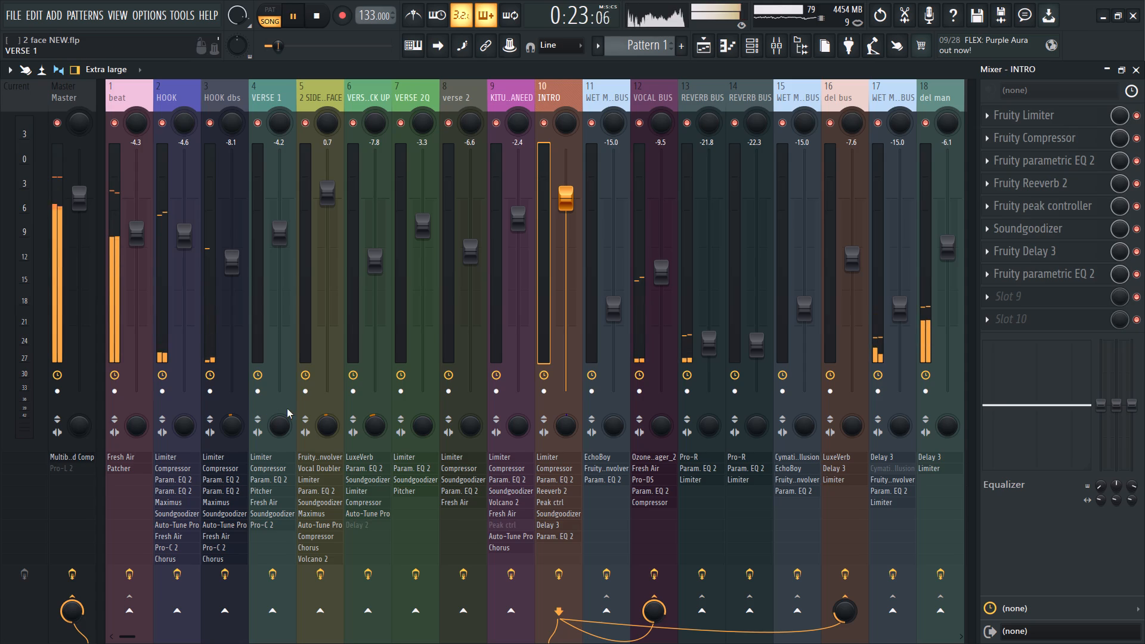
Fine-tune the stereo separation of the HOOK dbs track within roughly 6% to 8% separated.
{"action": "left_click_drag", "start_coordinate": [225, 432], "coordinate": [230, 429]}
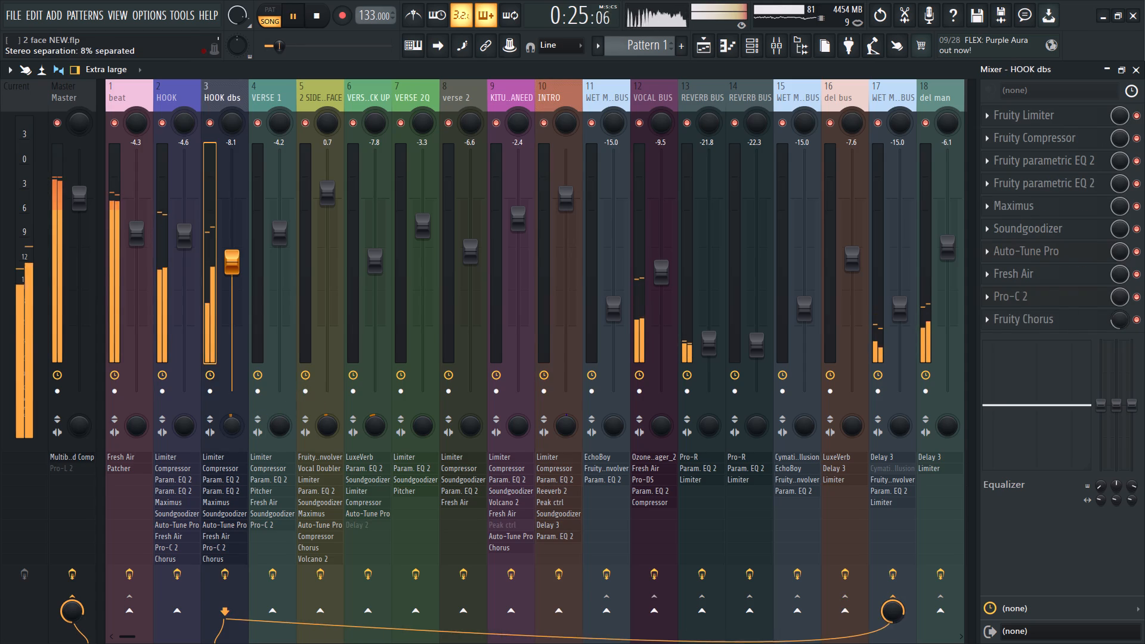
{"action": "left_click_drag", "start_coordinate": [230, 429], "coordinate": [234, 427]}
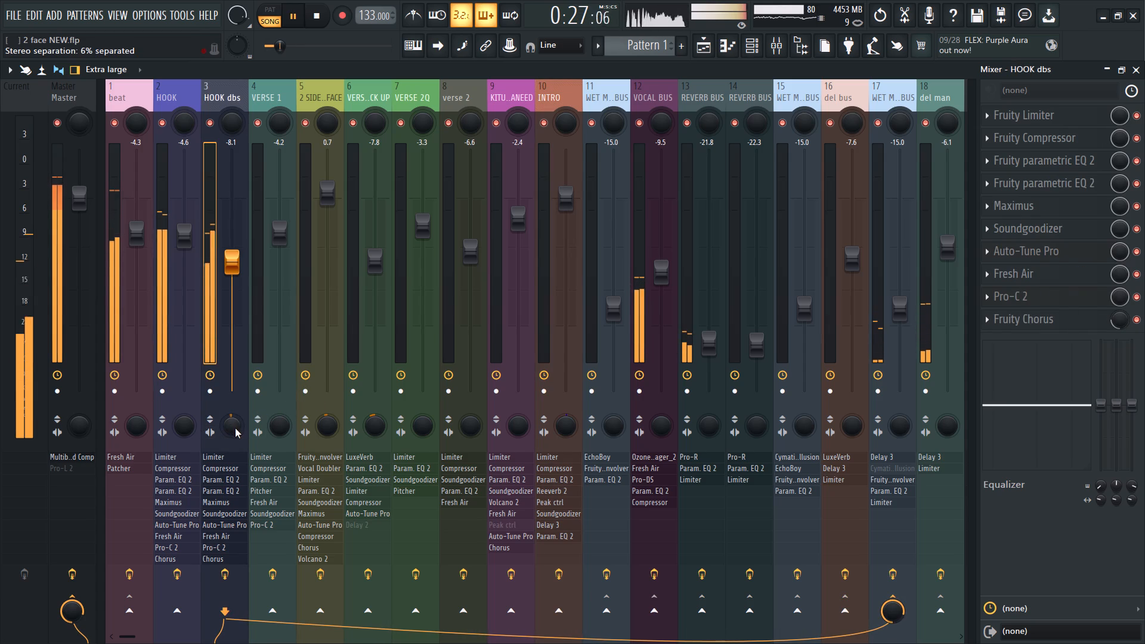
{"action": "left_click_drag", "start_coordinate": [227, 428], "coordinate": [227, 434]}
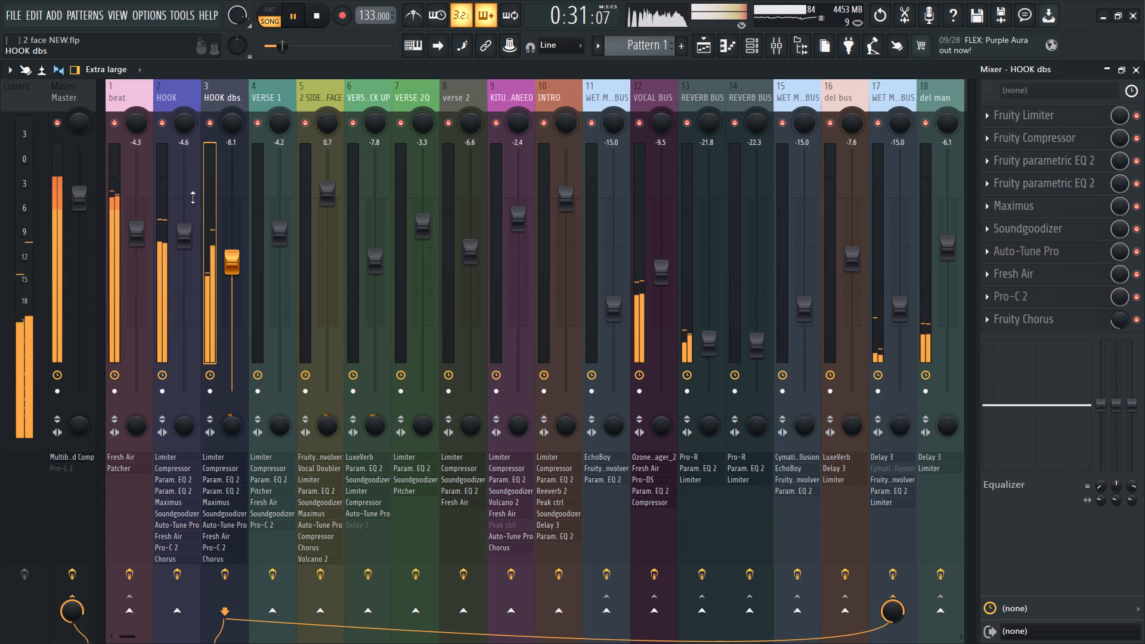
Set the mid band's post gain to 0.6 dB in the HOOK track's Maximus, check its high and low bands, and close it.
{"action": "left_click", "coordinate": [178, 99]}
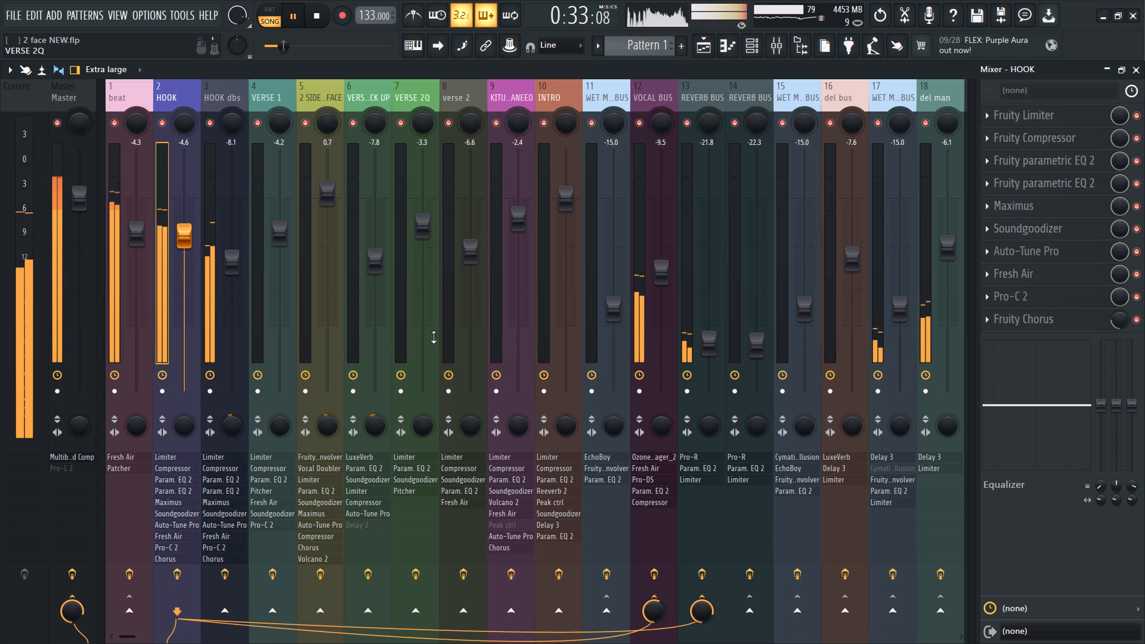
{"action": "left_click", "coordinate": [1014, 208]}
{"action": "left_click", "coordinate": [63, 347]}
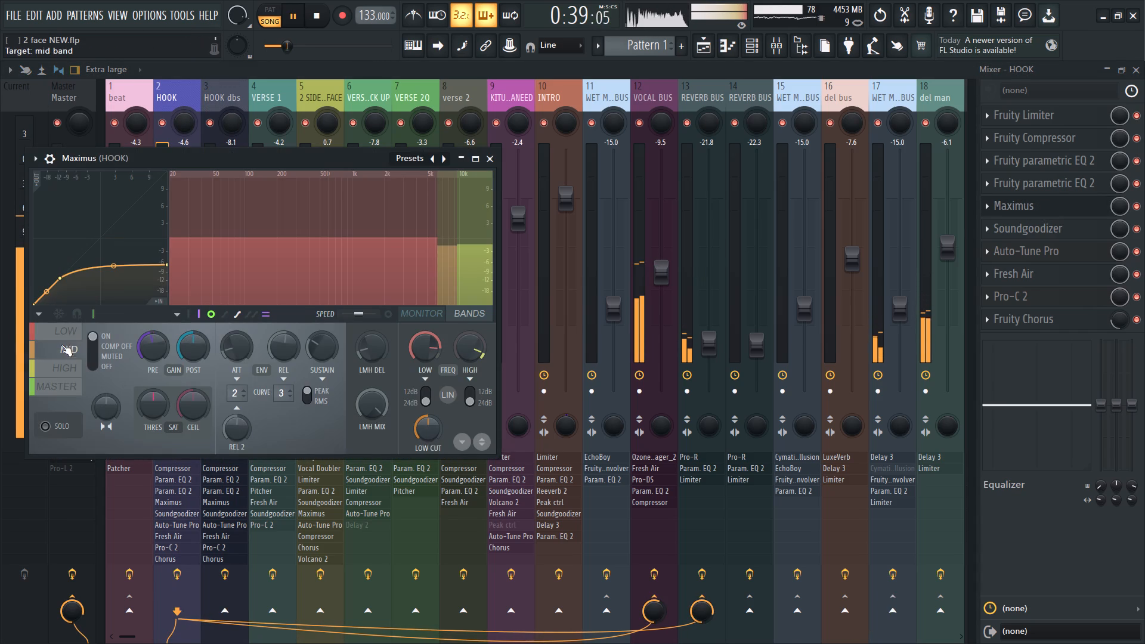
{"action": "scroll", "coordinate": [196, 352], "scroll_direction": "up", "scroll_amount": 1}
{"action": "left_click", "coordinate": [193, 348]}
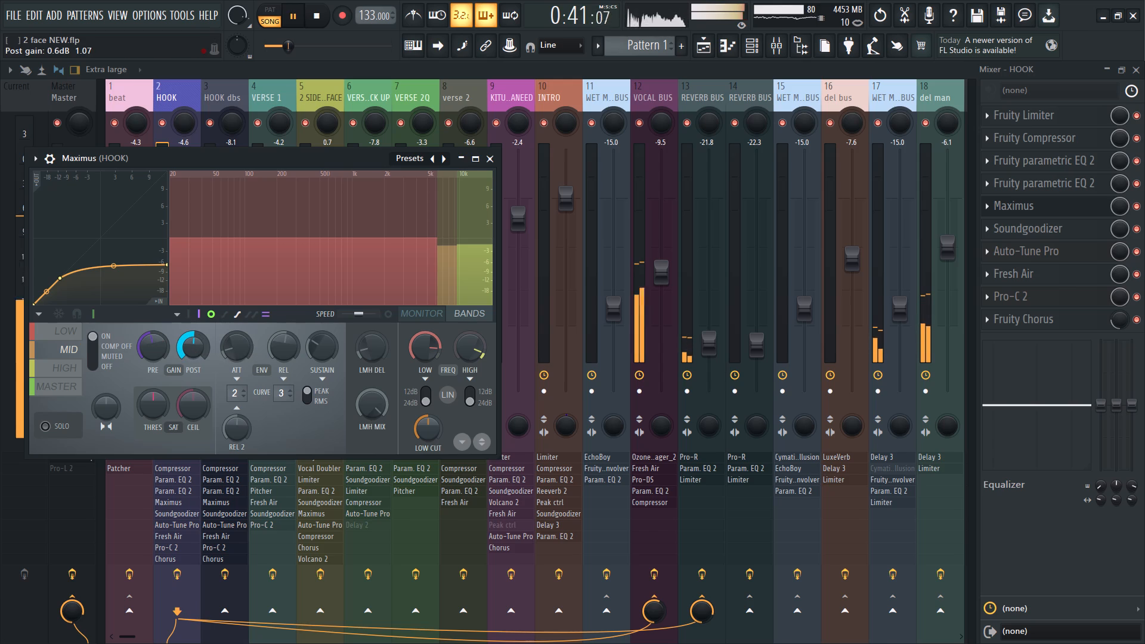
{"action": "left_click", "coordinate": [57, 366]}
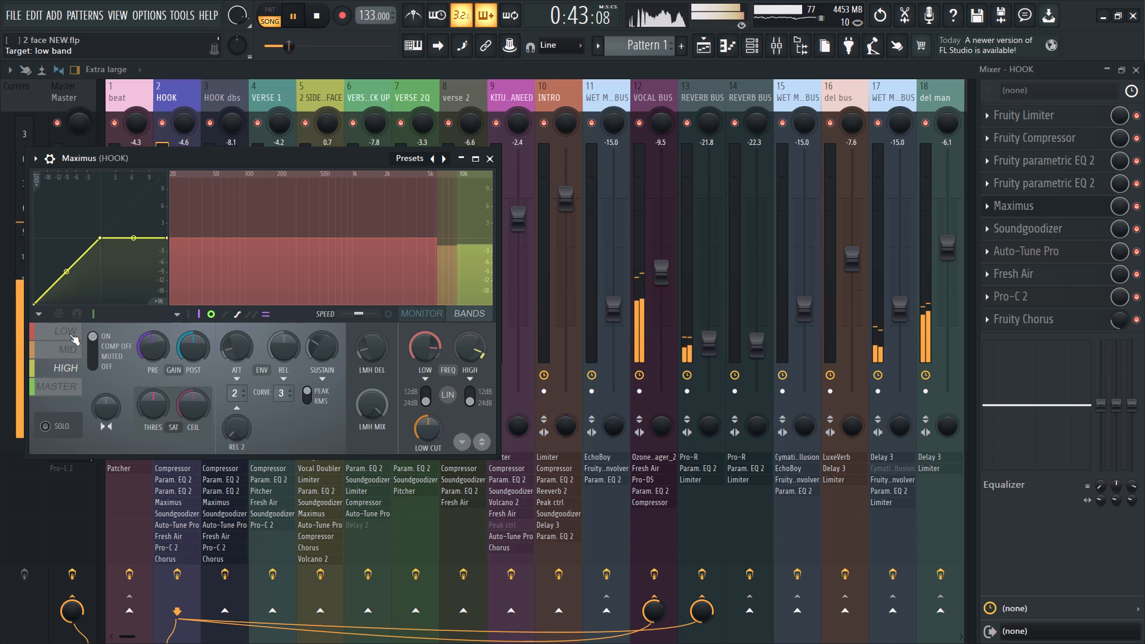
{"action": "left_click", "coordinate": [68, 333]}
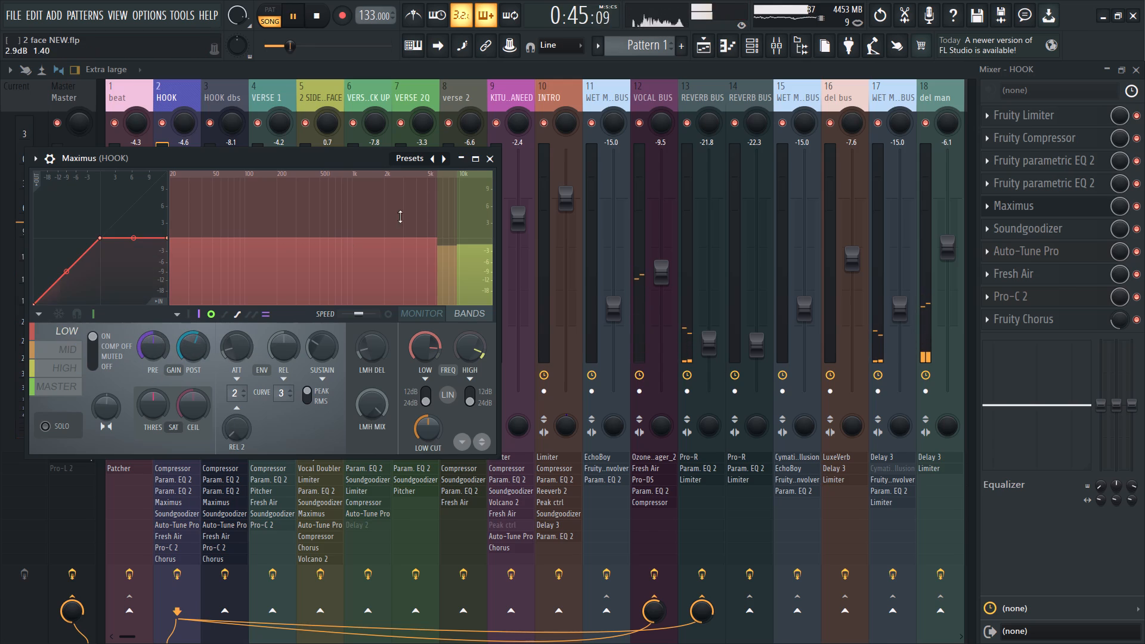
{"action": "left_click", "coordinate": [490, 162]}
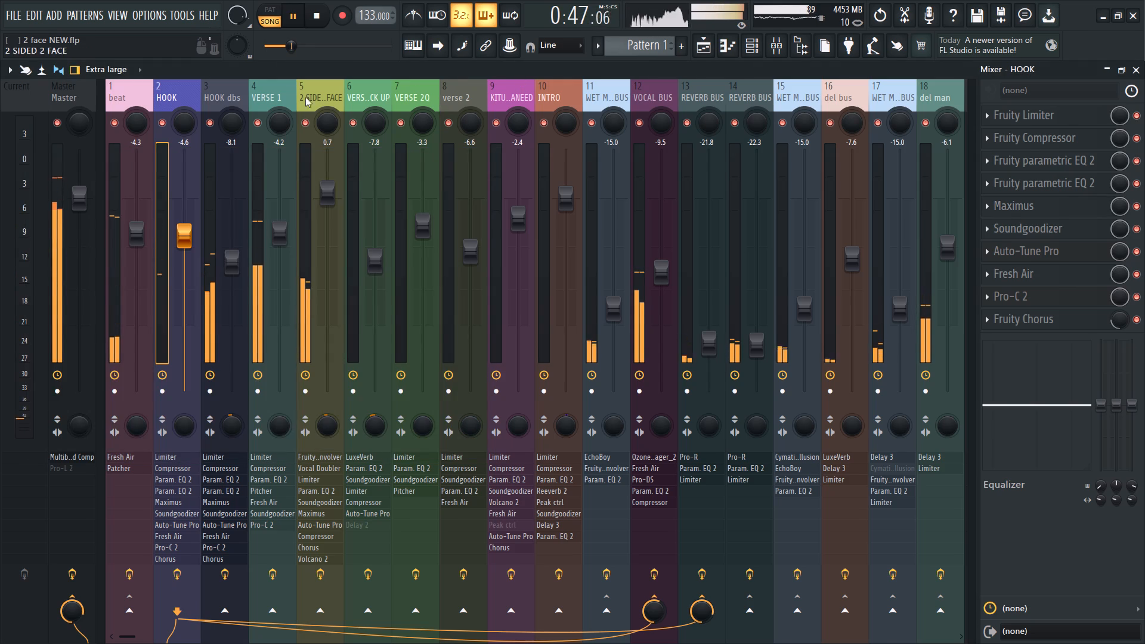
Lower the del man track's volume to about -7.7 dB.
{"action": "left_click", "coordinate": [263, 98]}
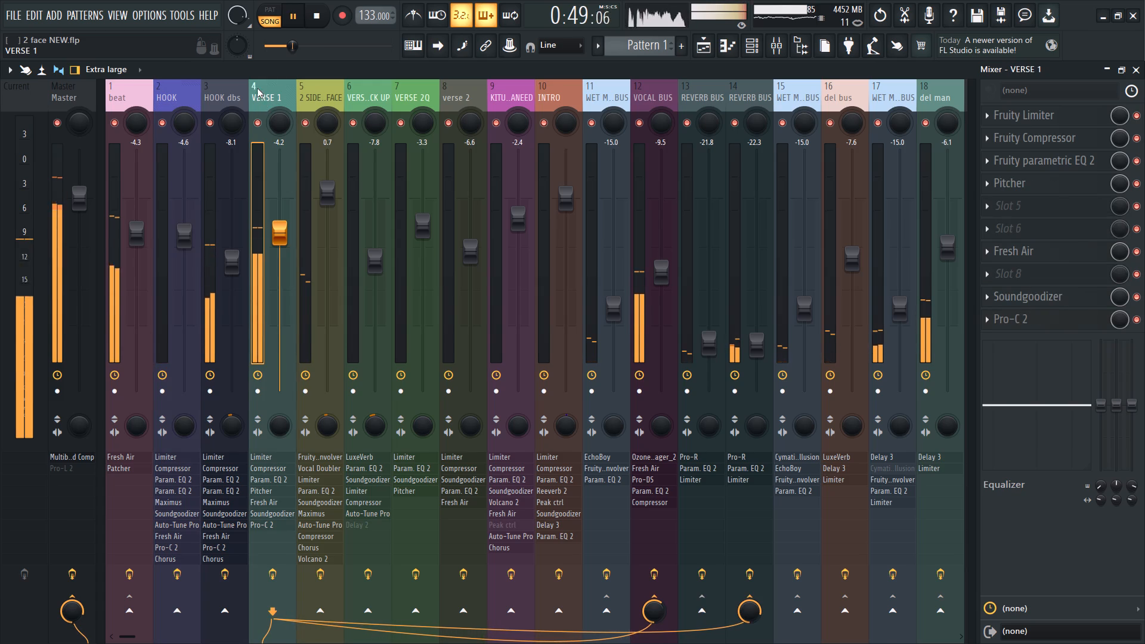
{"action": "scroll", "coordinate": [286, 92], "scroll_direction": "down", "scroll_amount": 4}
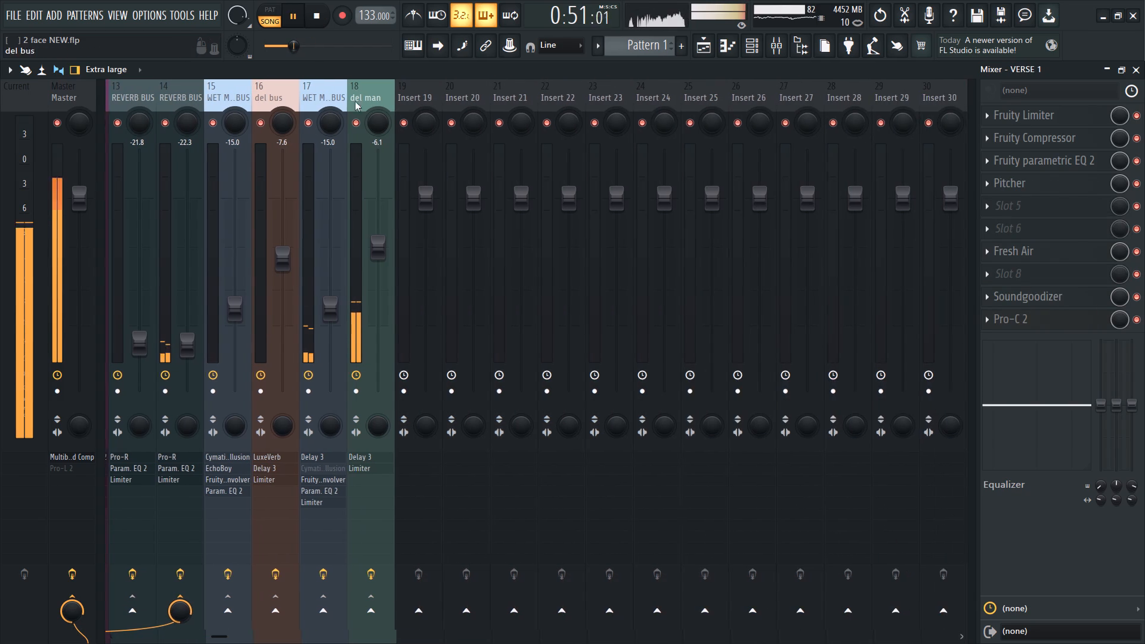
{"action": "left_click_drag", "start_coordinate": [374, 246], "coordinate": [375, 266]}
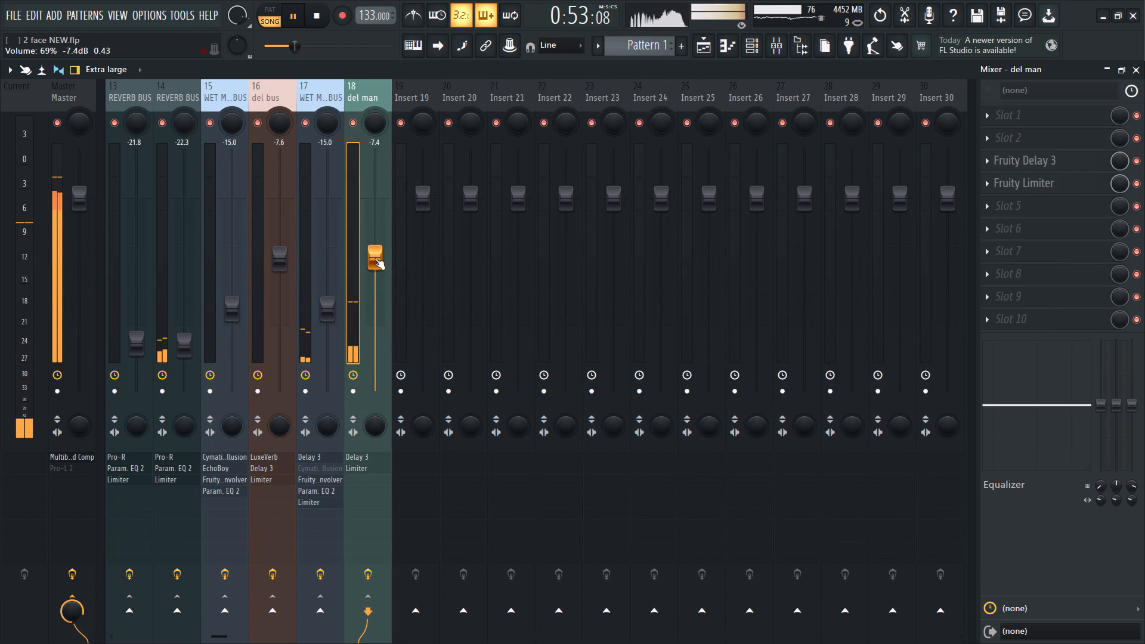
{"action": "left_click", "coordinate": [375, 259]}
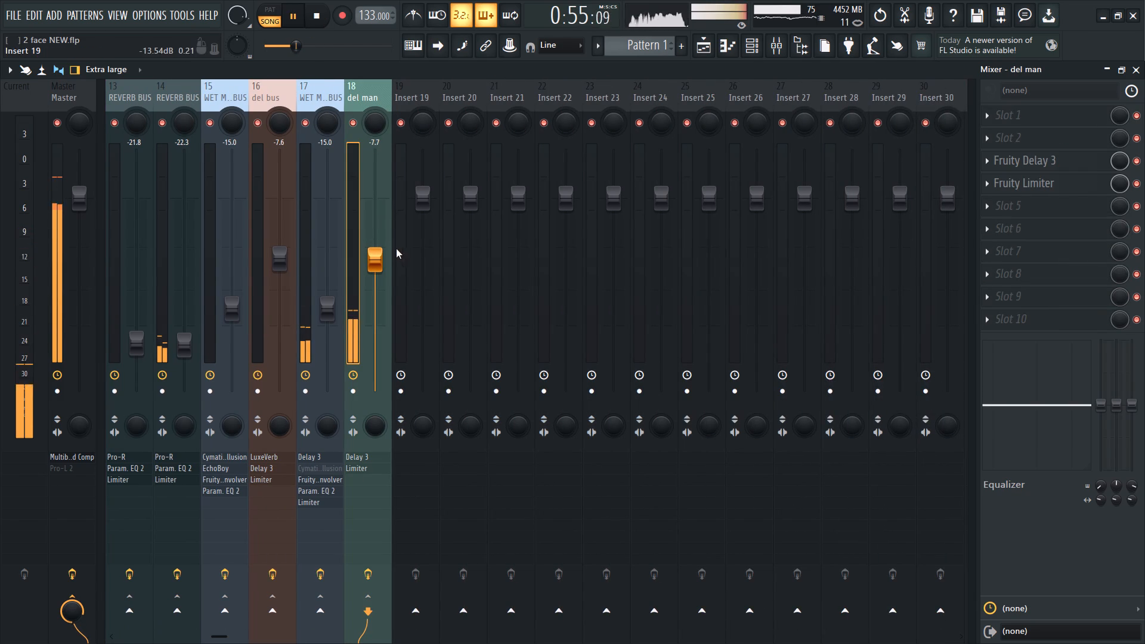
Set the delay time of the del man track's Fruity Delay 3 to 8:0 and close the plugin.
{"action": "left_click", "coordinate": [365, 97]}
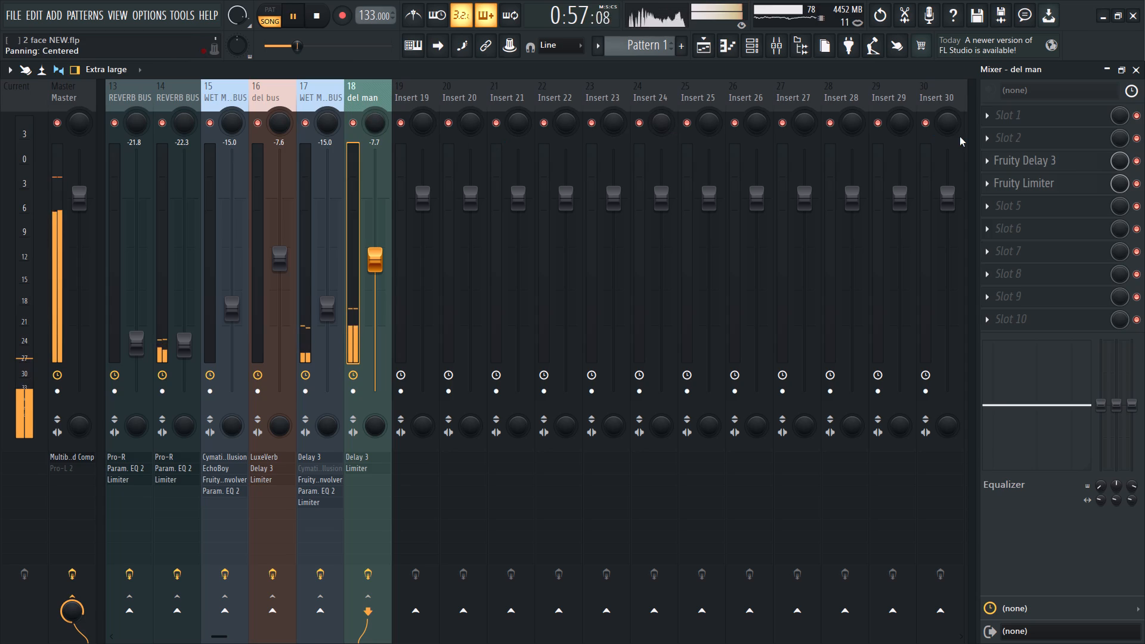
{"action": "left_click", "coordinate": [1031, 160]}
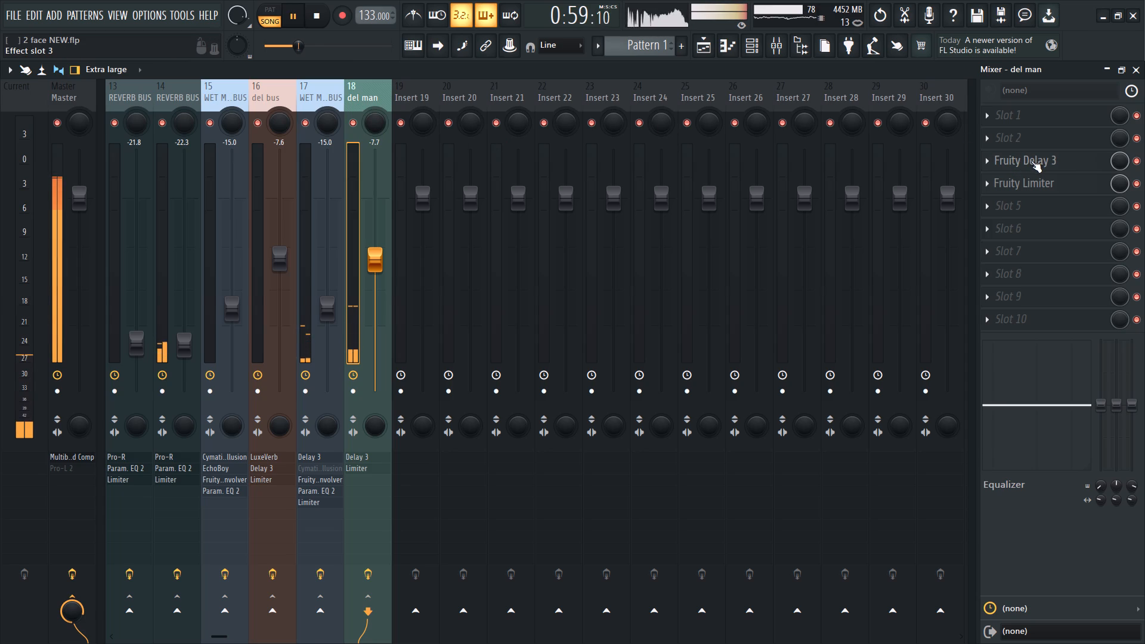
{"action": "left_click_drag", "start_coordinate": [86, 188], "coordinate": [86, 161]}
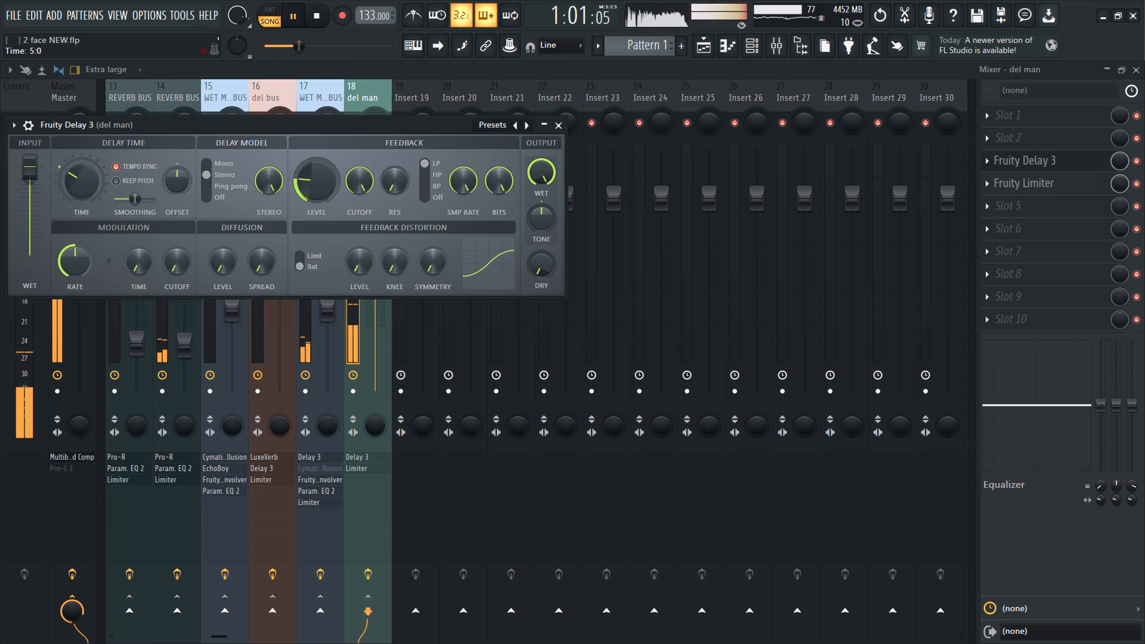
{"action": "left_click_drag", "start_coordinate": [86, 161], "coordinate": [107, 37]}
{"action": "left_click", "coordinate": [86, 188]}
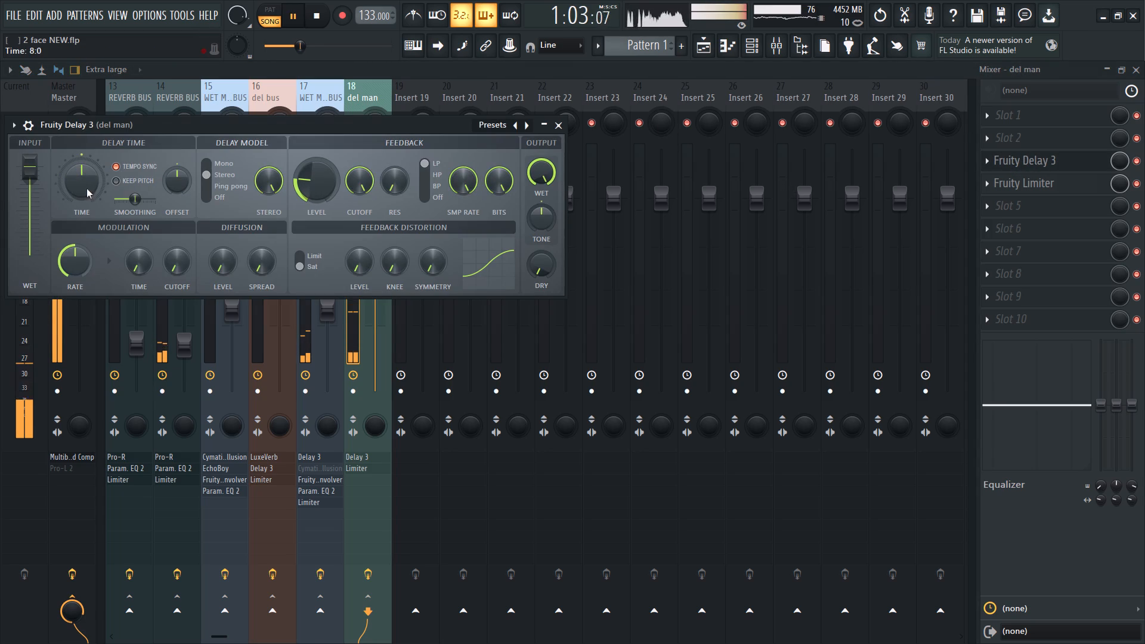
{"action": "left_click", "coordinate": [559, 125]}
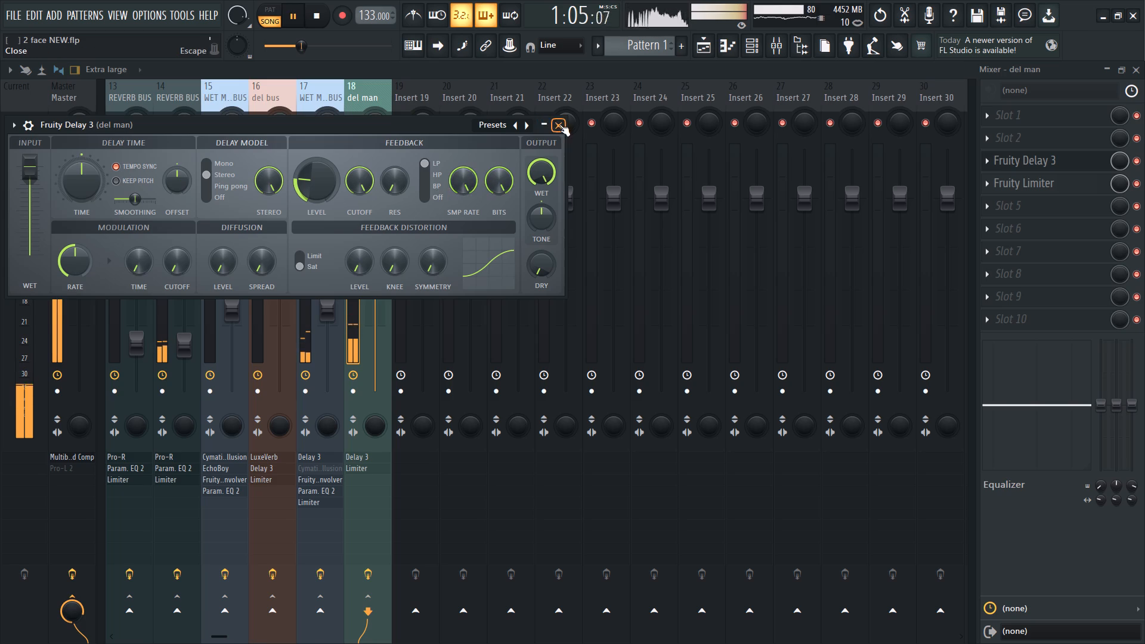
Lower the del man track's volume to about -15.5 dB during playback.
{"action": "left_click", "coordinate": [369, 97]}
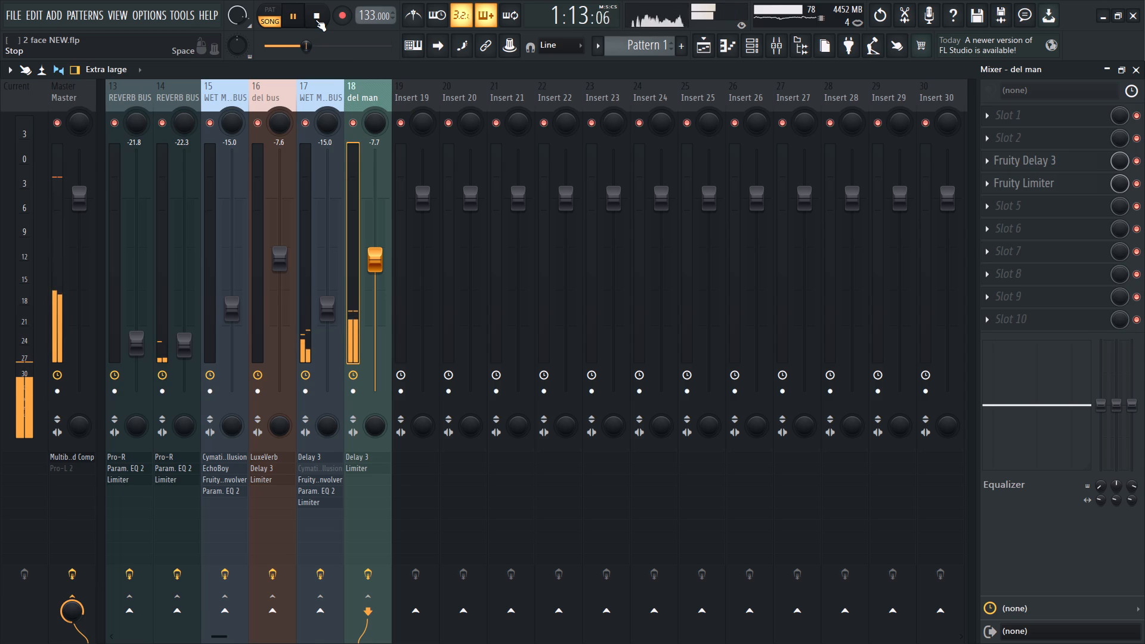
{"action": "left_click_drag", "start_coordinate": [379, 255], "coordinate": [379, 286]}
{"action": "left_click_drag", "start_coordinate": [379, 275], "coordinate": [377, 330]}
{"action": "left_click", "coordinate": [380, 295]}
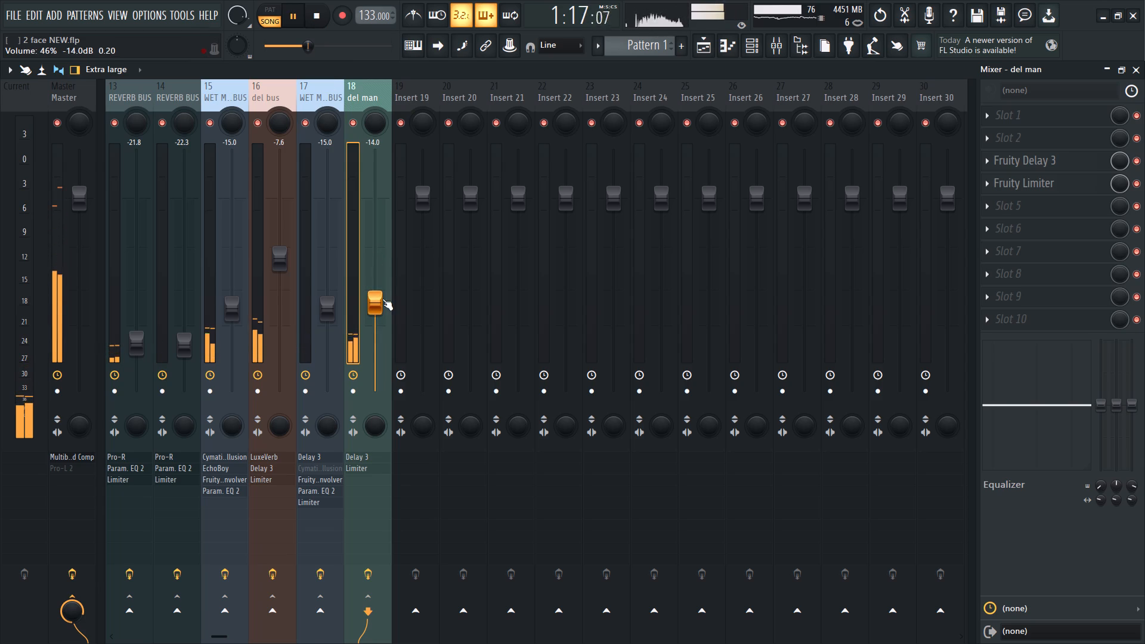
{"action": "left_click_drag", "start_coordinate": [372, 309], "coordinate": [371, 314]}
{"action": "left_click_drag", "start_coordinate": [372, 305], "coordinate": [369, 322]}
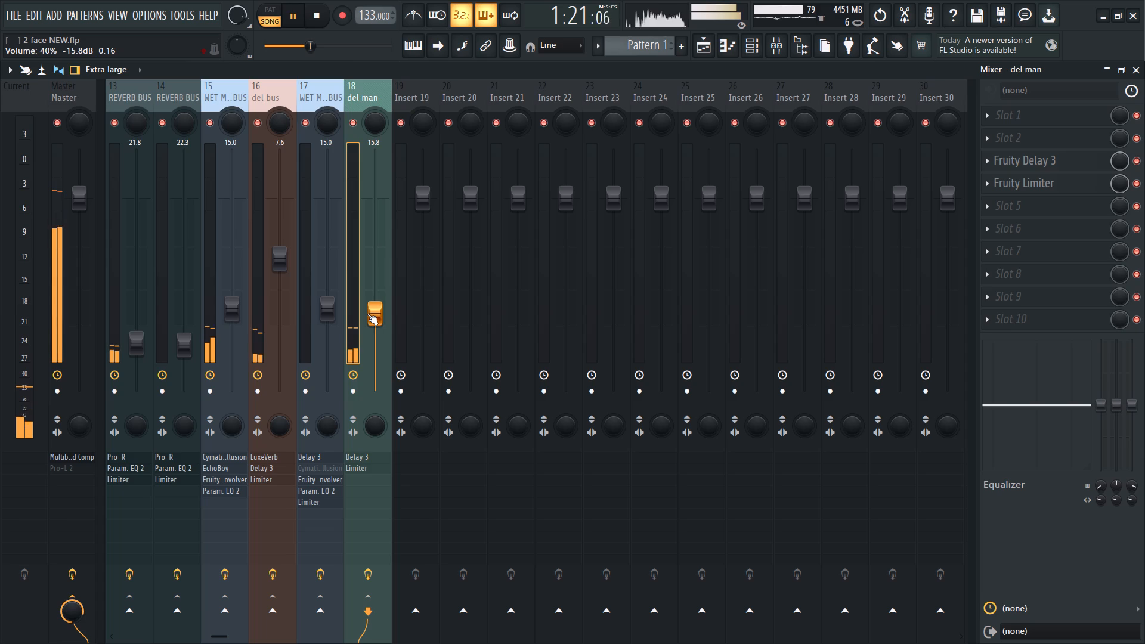
{"action": "left_click", "coordinate": [372, 314]}
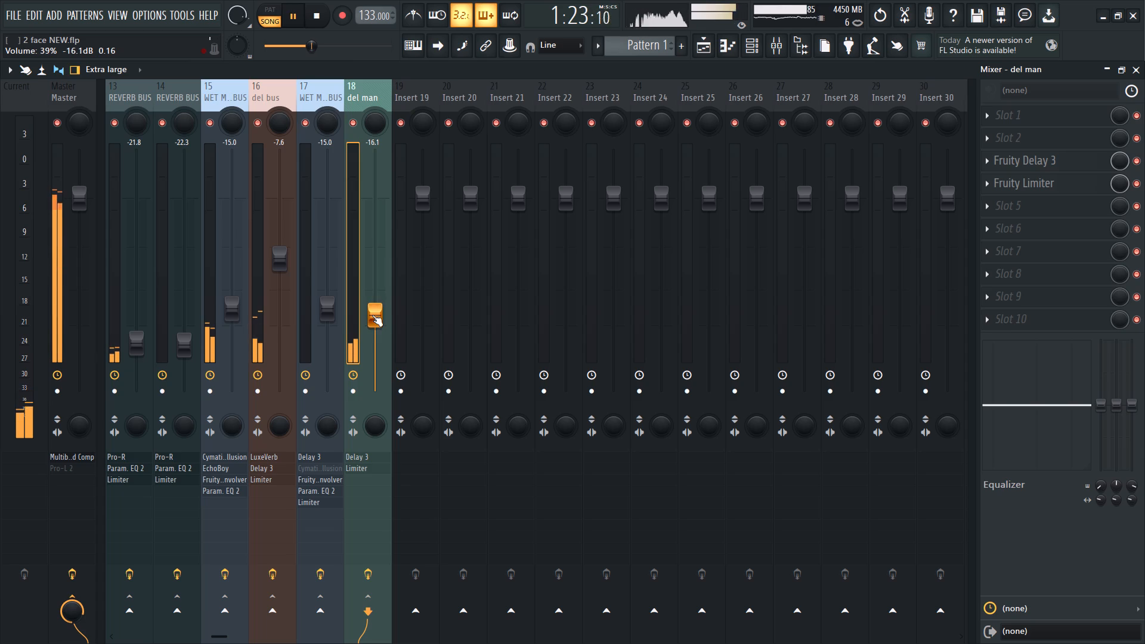
{"action": "left_click_drag", "start_coordinate": [372, 315], "coordinate": [372, 309]}
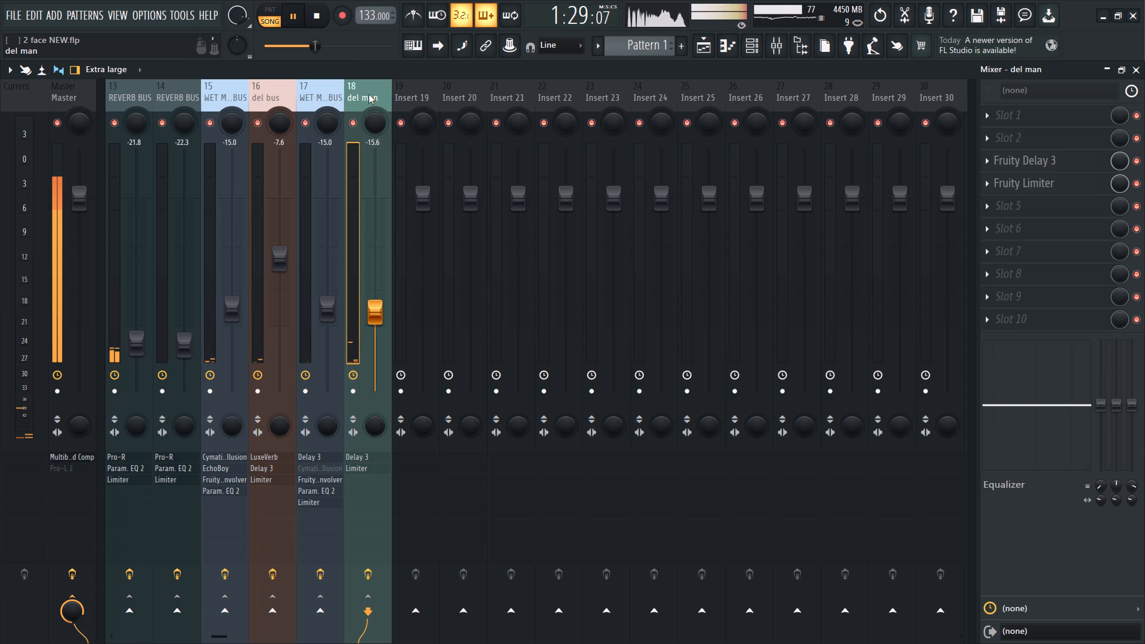
{"action": "left_click", "coordinate": [375, 313]}
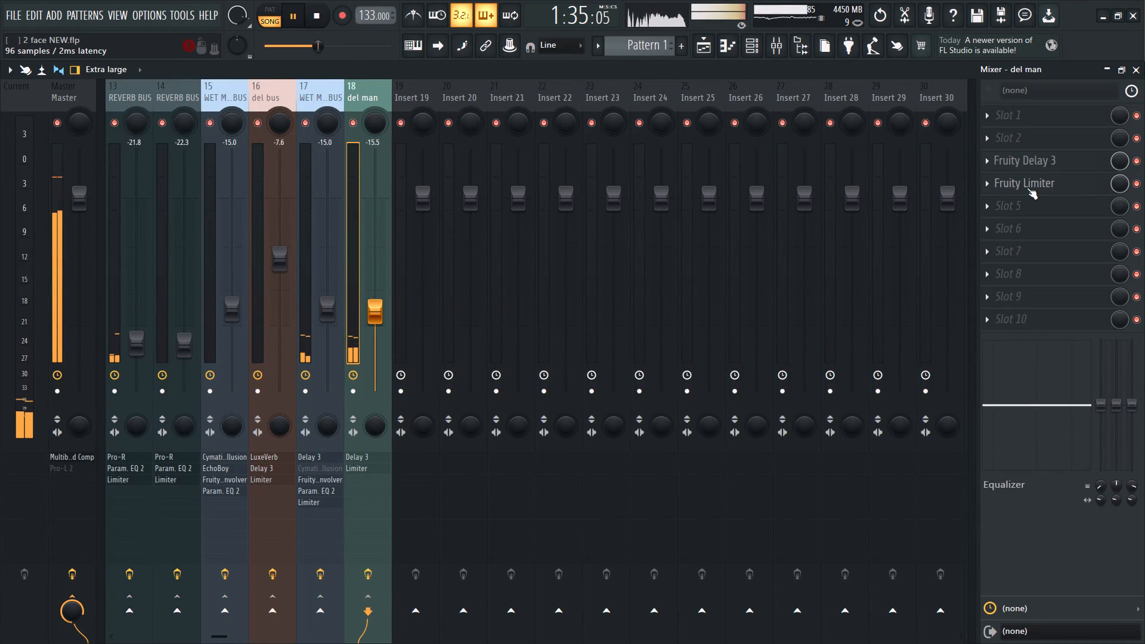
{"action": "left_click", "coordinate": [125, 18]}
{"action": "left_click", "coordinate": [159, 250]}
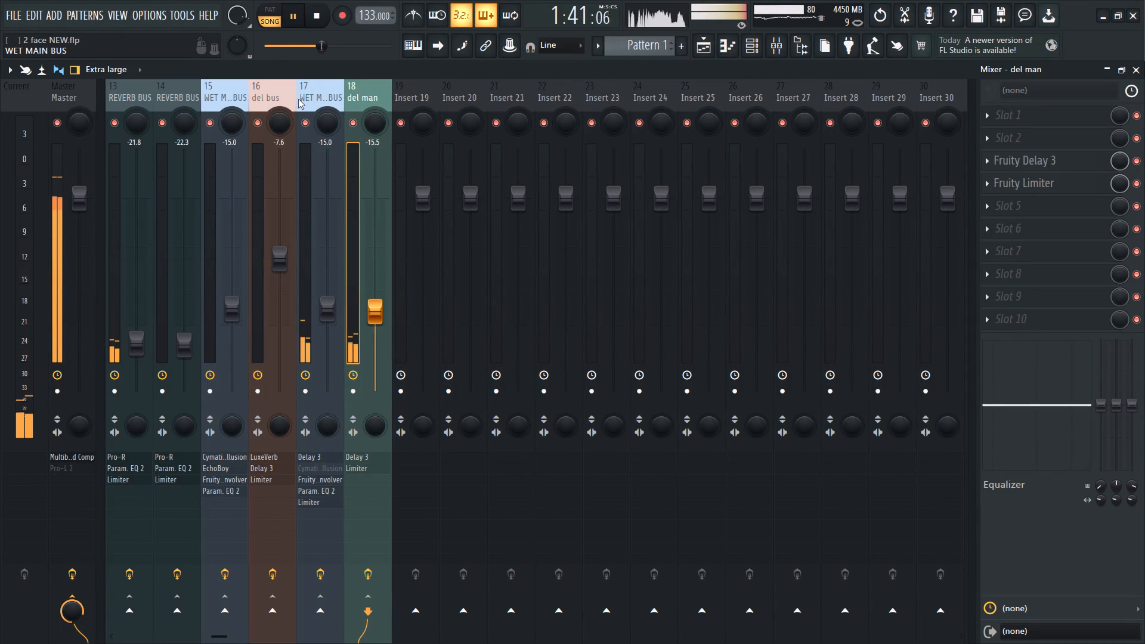
Open the HOOK track's Maximus and toggle the effect on and off to compare its influence on the hook.
{"action": "scroll", "coordinate": [299, 98], "scroll_direction": "up", "scroll_amount": 5}
{"action": "left_click", "coordinate": [176, 80]}
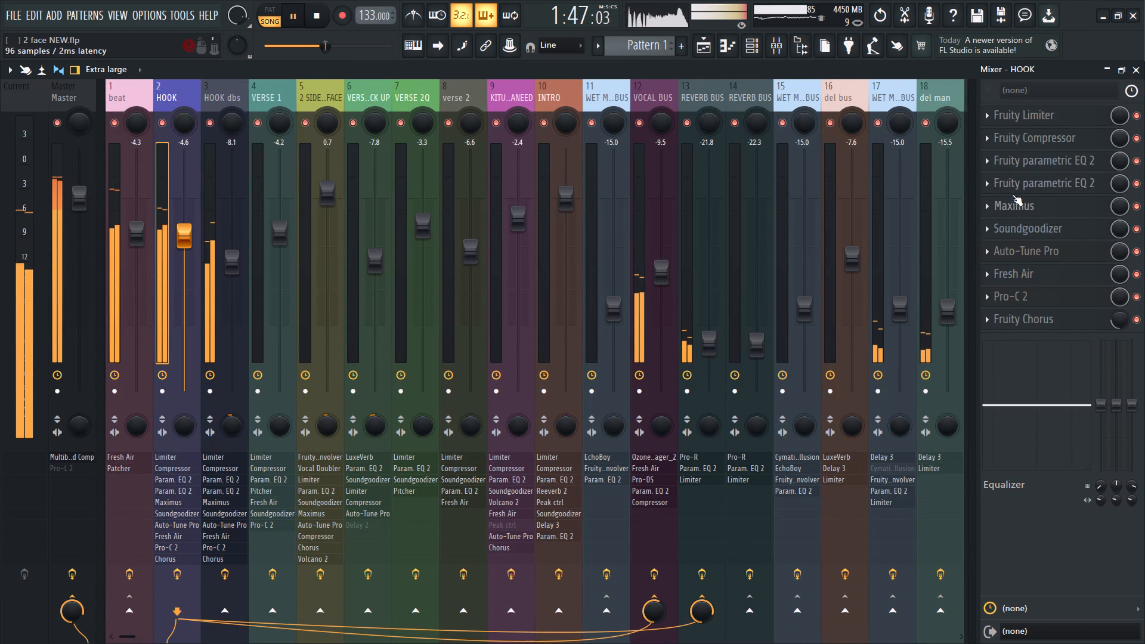
{"action": "left_click", "coordinate": [1040, 205]}
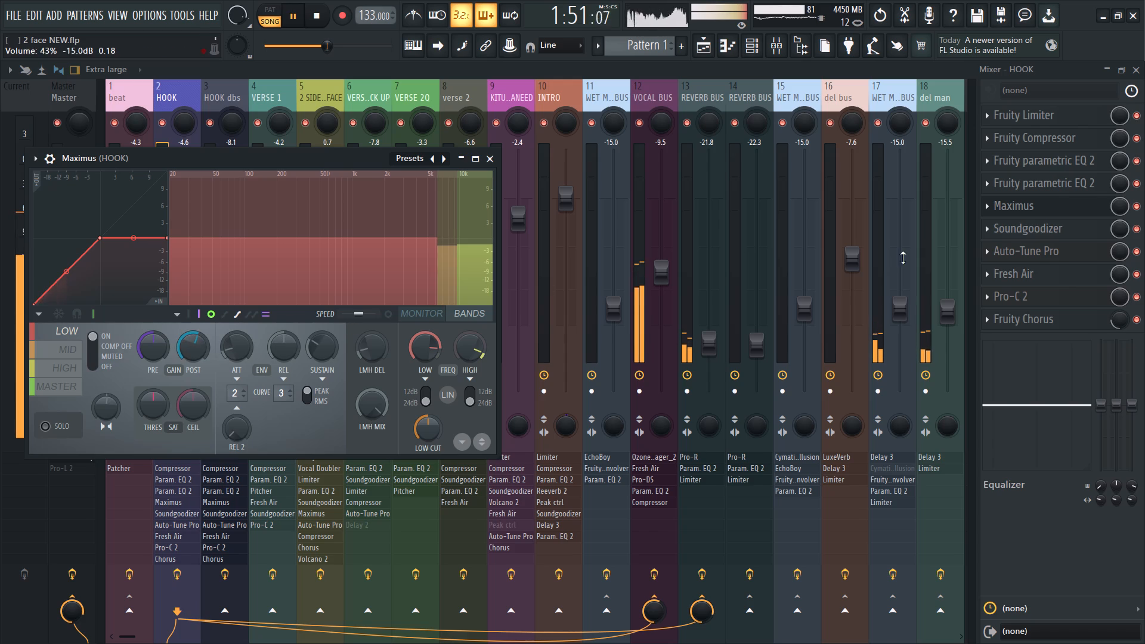
{"action": "left_click", "coordinate": [1135, 212]}
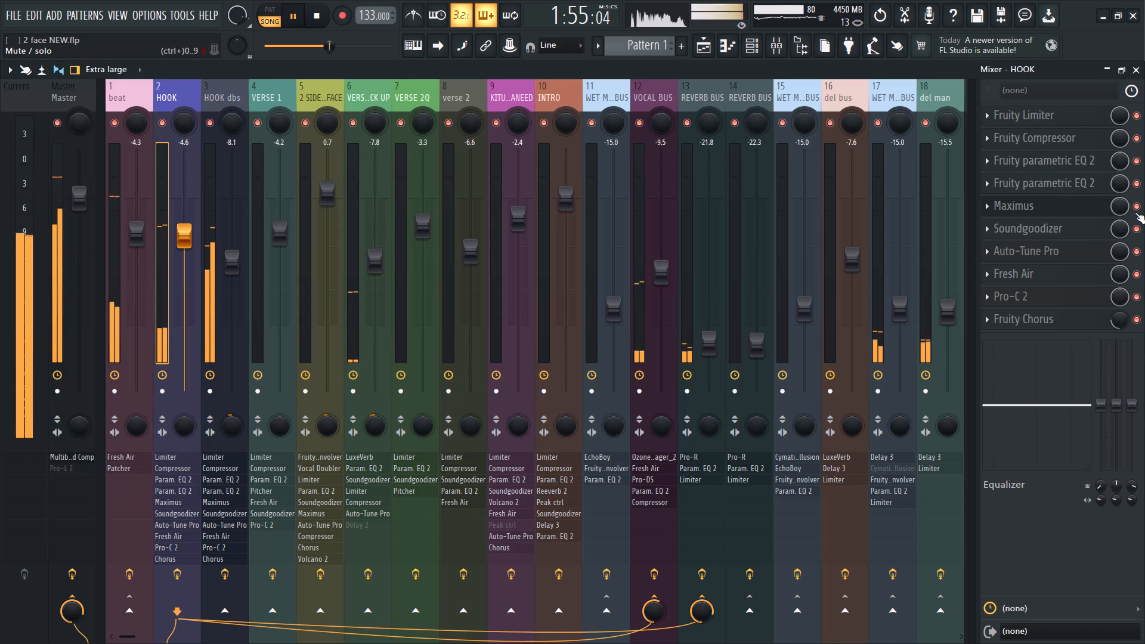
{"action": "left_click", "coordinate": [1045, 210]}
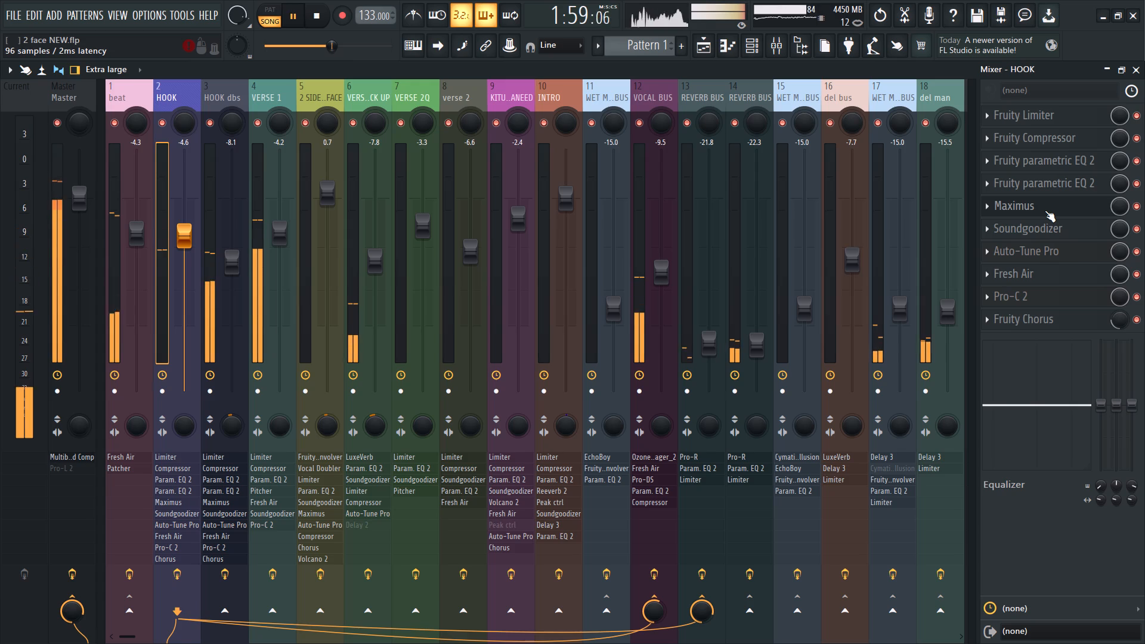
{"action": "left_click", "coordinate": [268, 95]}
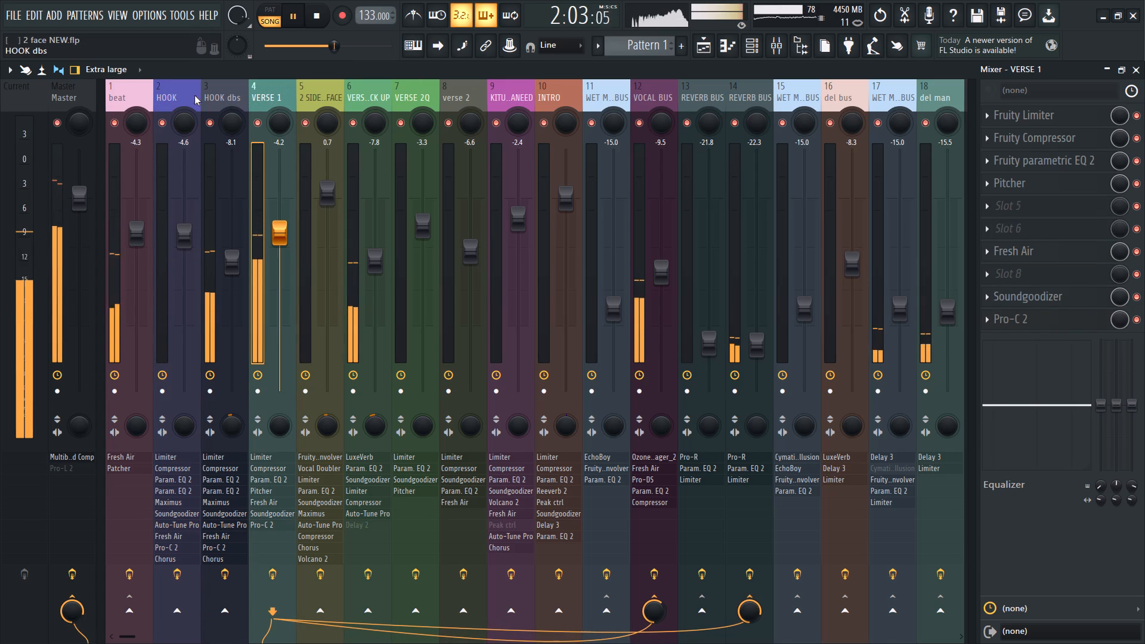
Toggle the beat track's Fresh Air off and on during playback to compare its influence on the beat.
{"action": "left_click", "coordinate": [150, 90]}
{"action": "left_click", "coordinate": [1136, 181]}
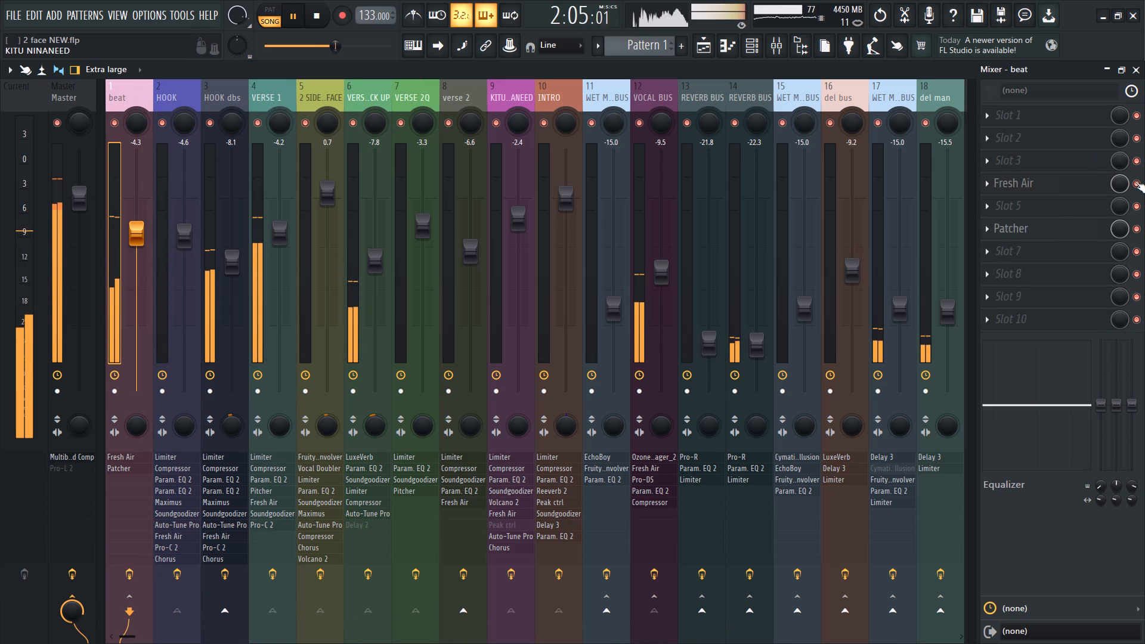
{"action": "left_click", "coordinate": [1136, 186]}
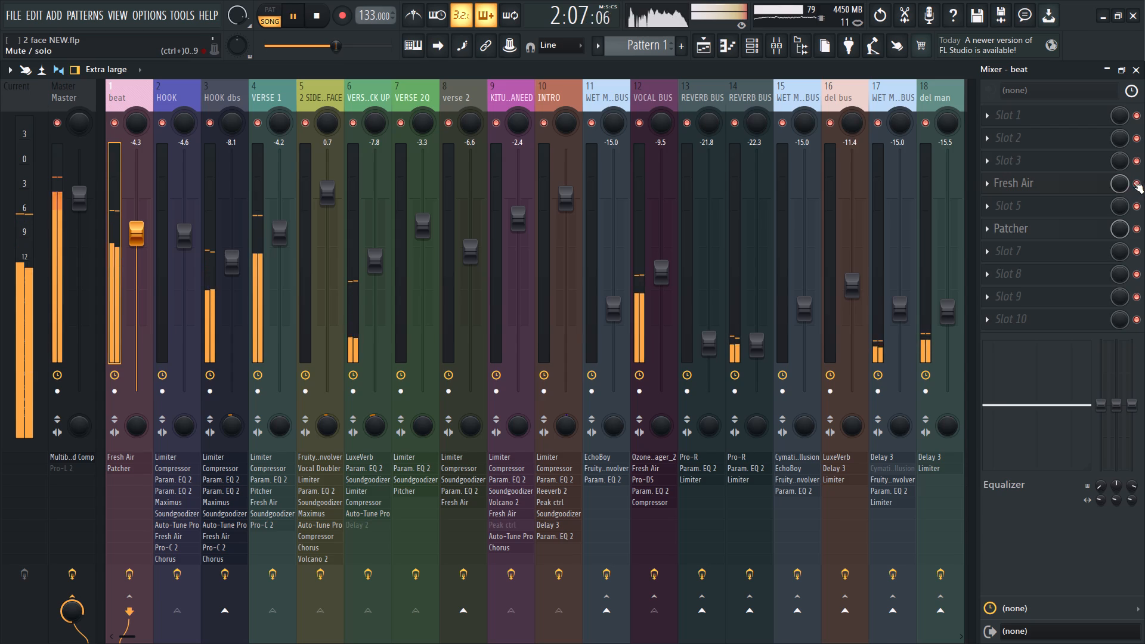
{"action": "left_click", "coordinate": [1074, 187]}
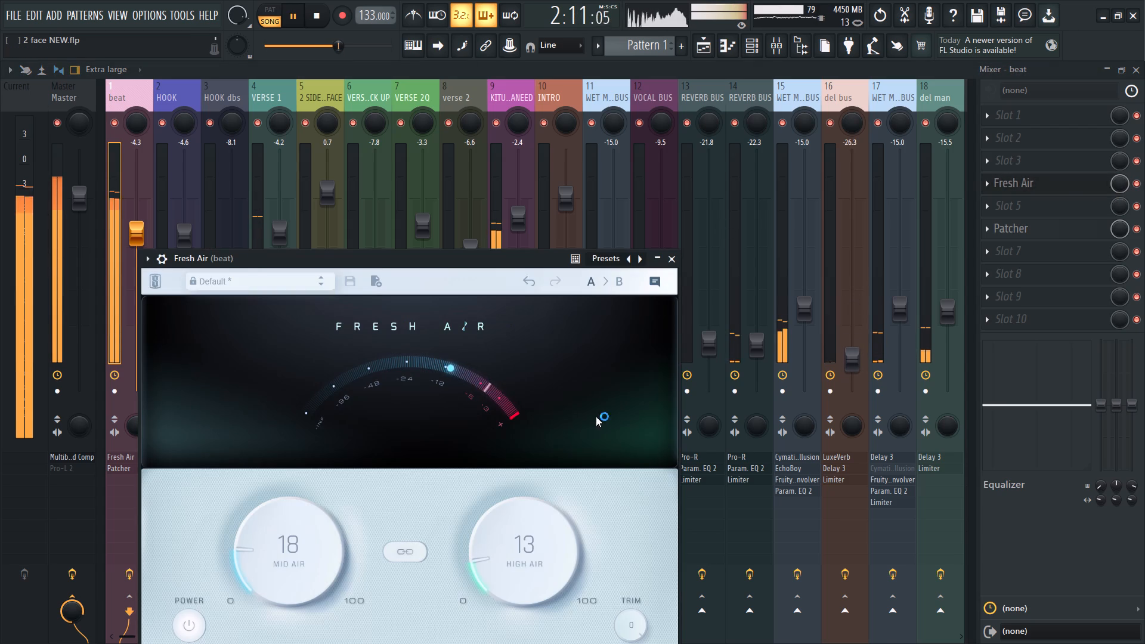
{"action": "left_click", "coordinate": [1133, 182]}
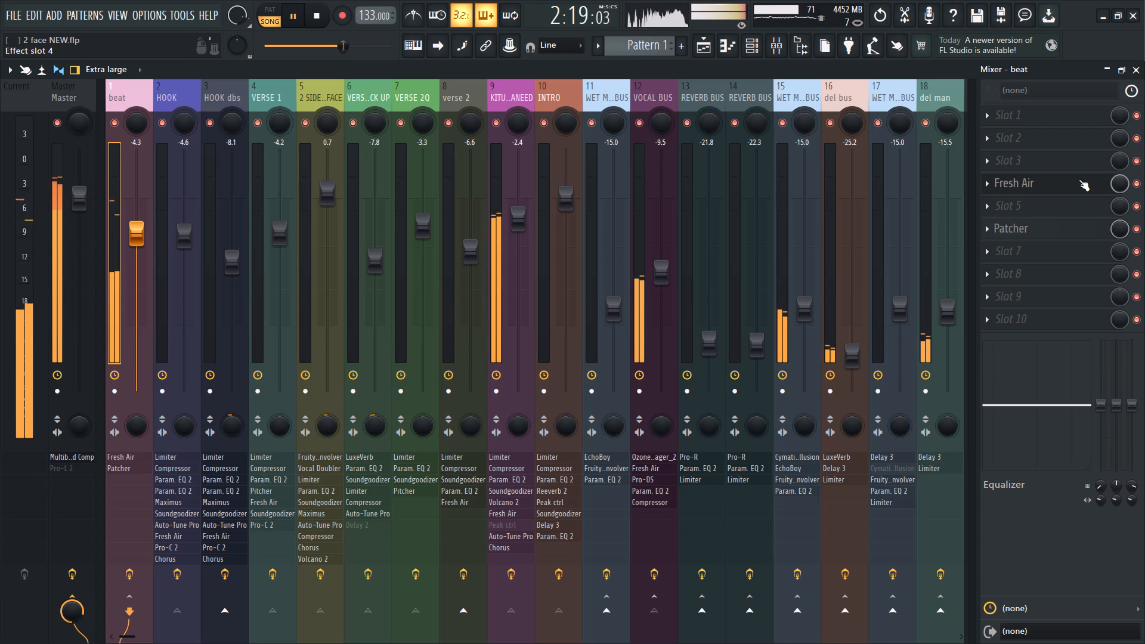
{"action": "left_click", "coordinate": [1057, 187]}
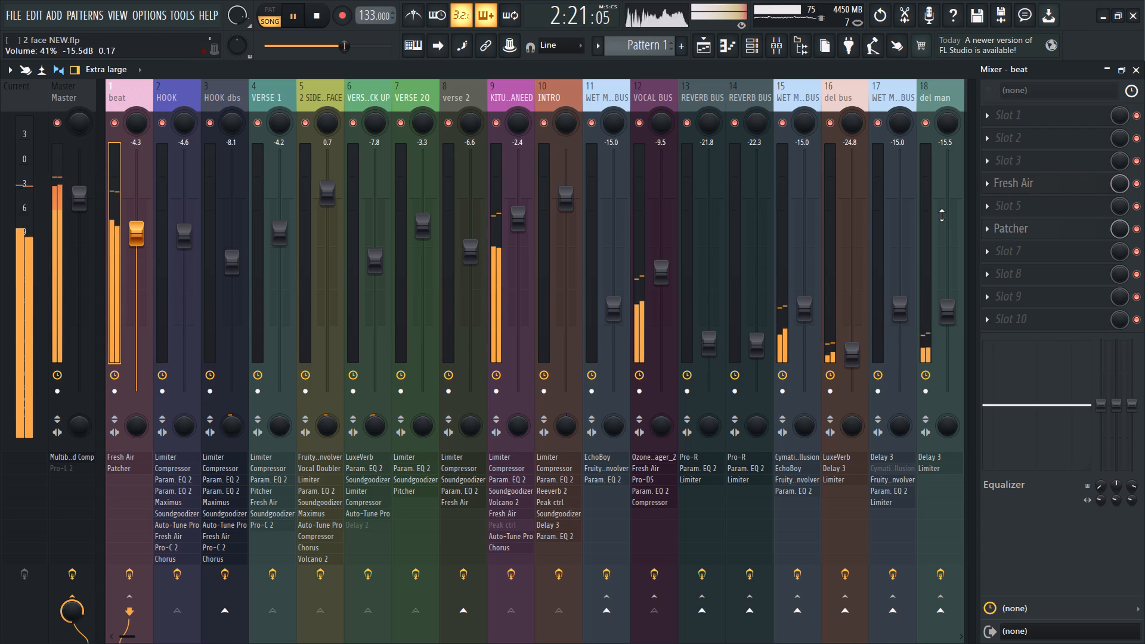
In the beat track's Fresh Air, turn on the Mid/High link and lower Mid Air to 11 and High Air to 10.
{"action": "left_click", "coordinate": [1037, 179]}
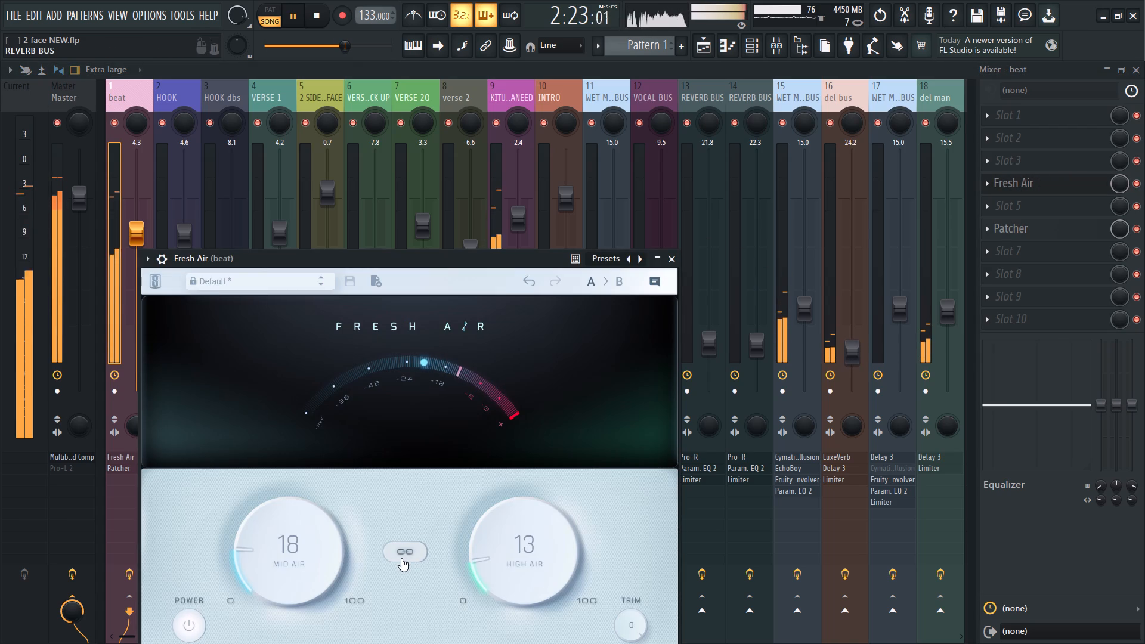
{"action": "left_click", "coordinate": [405, 553]}
{"action": "scroll", "coordinate": [307, 551], "scroll_direction": "down", "scroll_amount": 1}
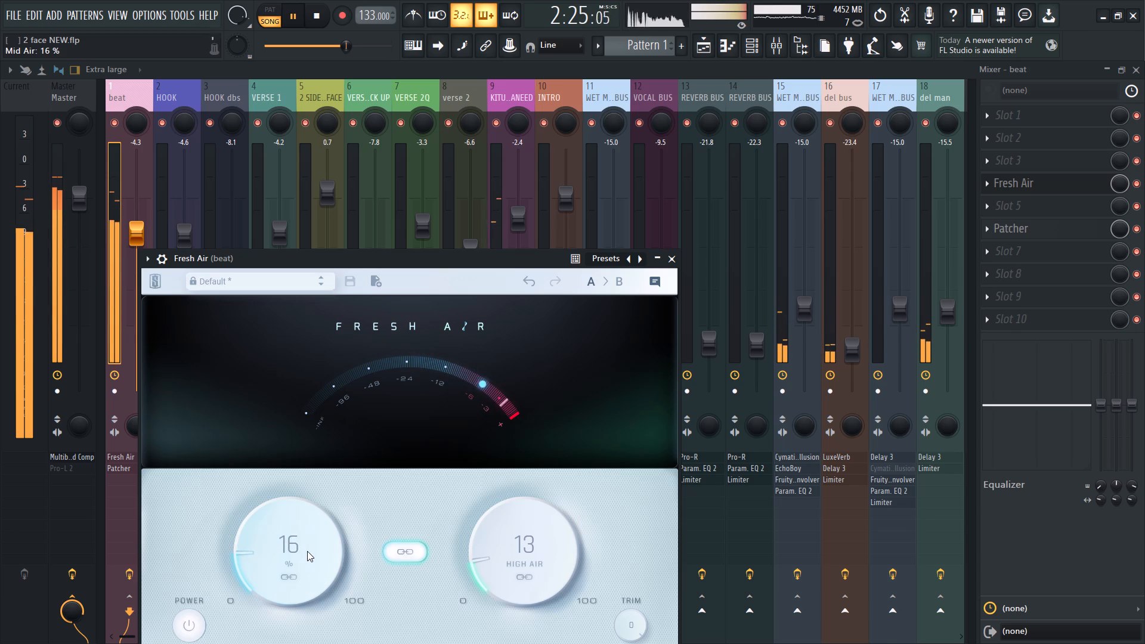
{"action": "scroll", "coordinate": [307, 551], "scroll_direction": "down", "scroll_amount": 1}
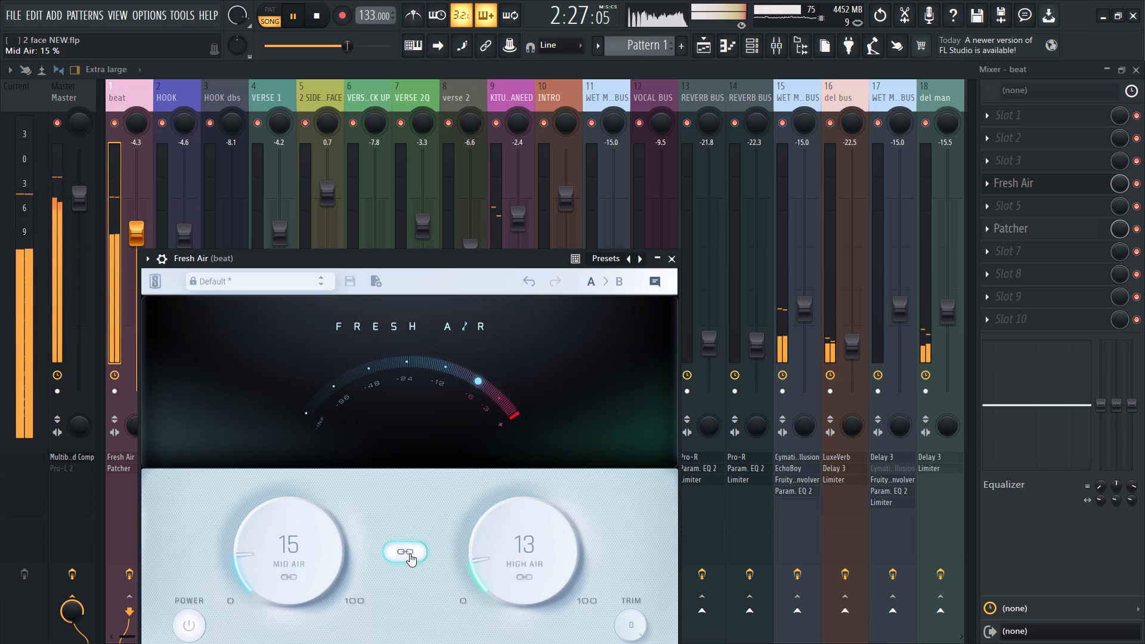
{"action": "scroll", "coordinate": [504, 556], "scroll_direction": "down", "scroll_amount": 2}
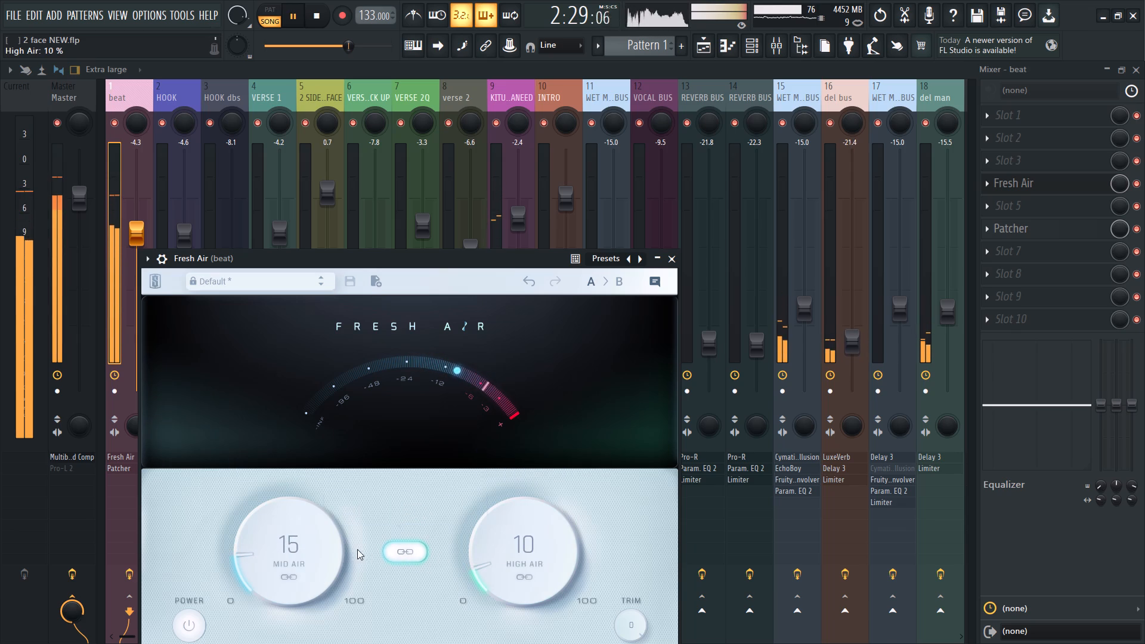
{"action": "scroll", "coordinate": [329, 552], "scroll_direction": "down", "scroll_amount": 2}
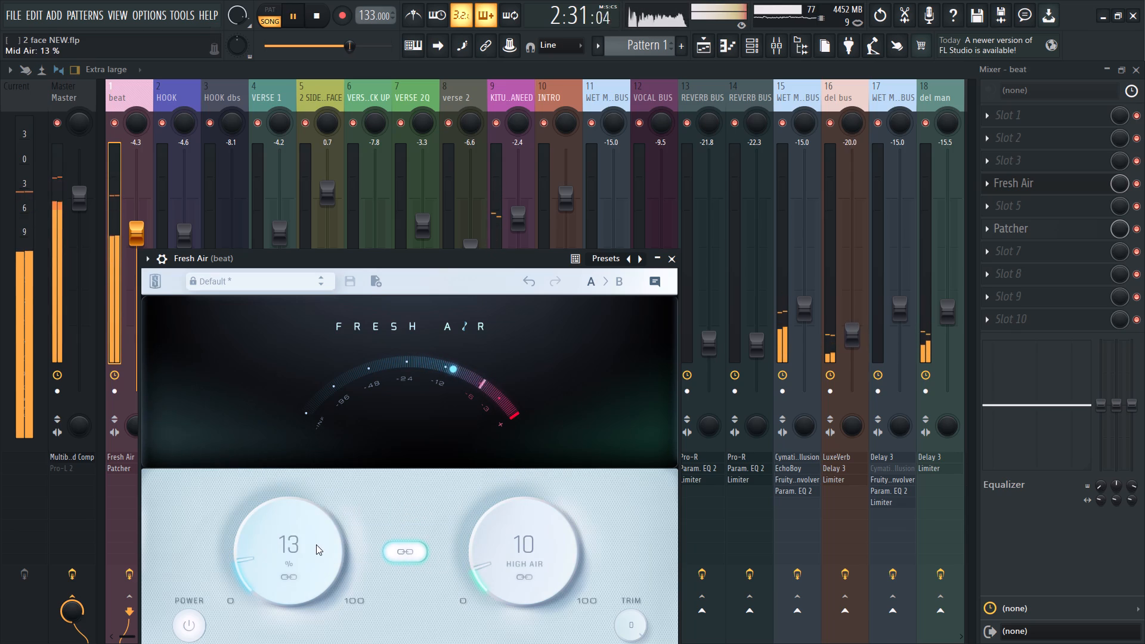
{"action": "scroll", "coordinate": [316, 544], "scroll_direction": "down", "scroll_amount": 1}
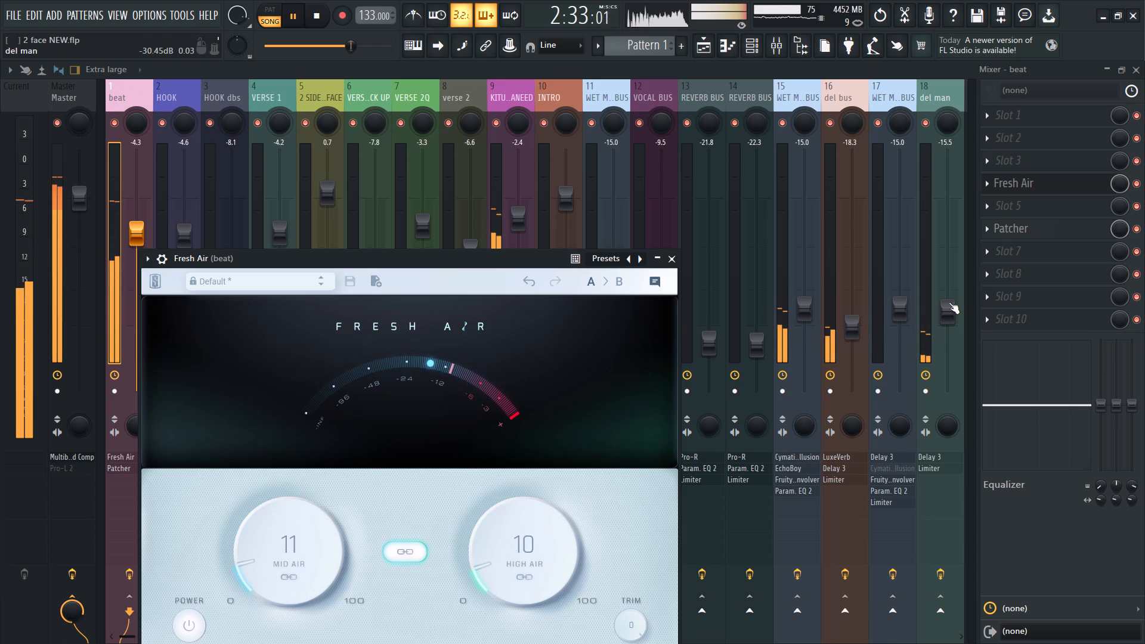
Bypass and re-enable the beat track's Fresh Air to compare the sound with the reduced air settings.
{"action": "left_click", "coordinate": [1134, 184]}
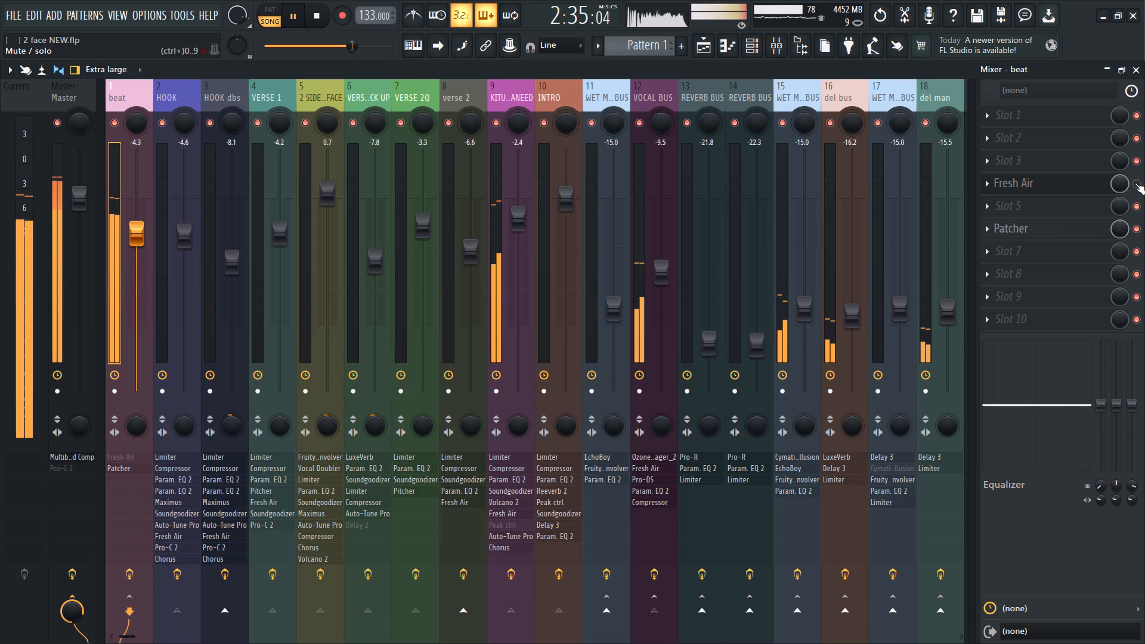
{"action": "left_click", "coordinate": [1135, 183]}
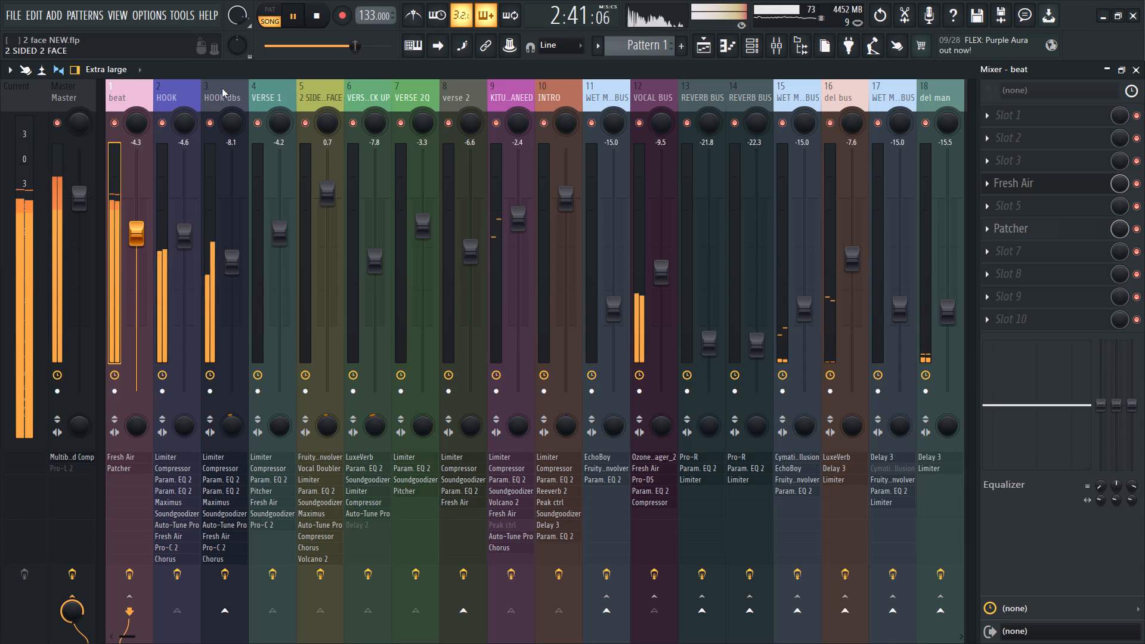
Raise the Sidechain amount slightly in the beat track's Patcher multiband sidechain, and close the plugin.
{"action": "left_click", "coordinate": [123, 96]}
{"action": "left_click", "coordinate": [1048, 231]}
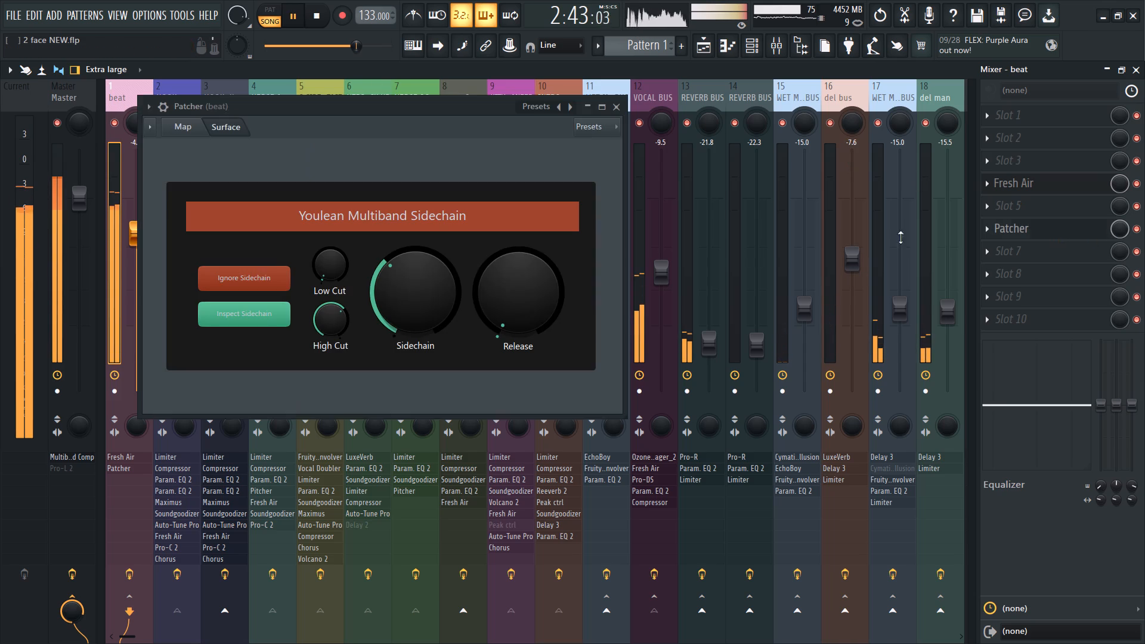
{"action": "scroll", "coordinate": [408, 306], "scroll_direction": "up", "scroll_amount": 1}
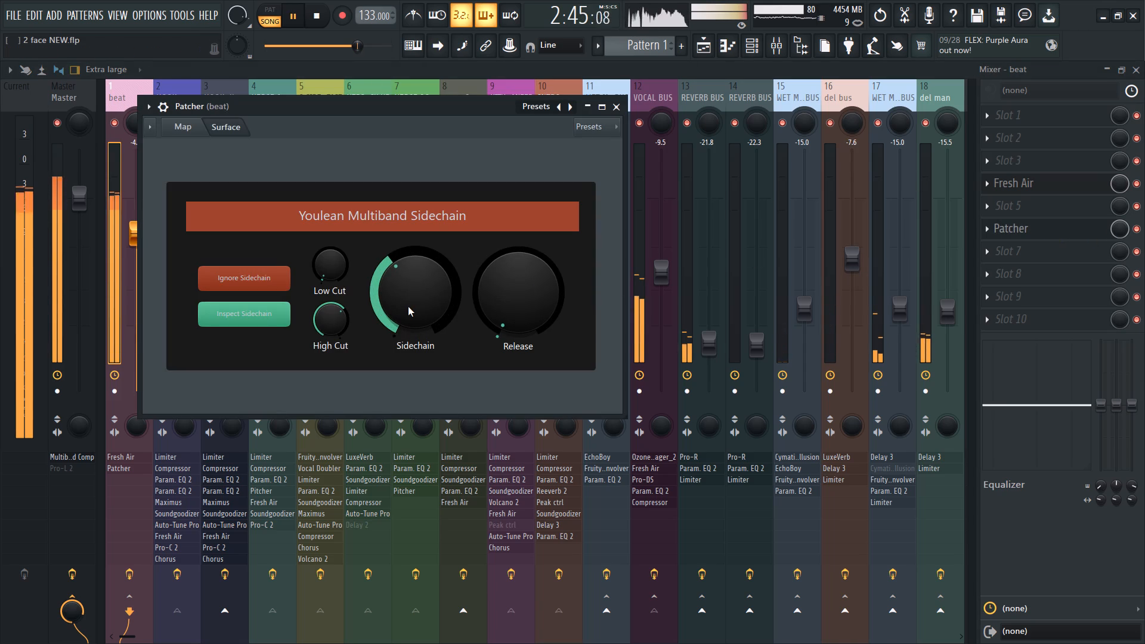
{"action": "left_click", "coordinate": [396, 296]}
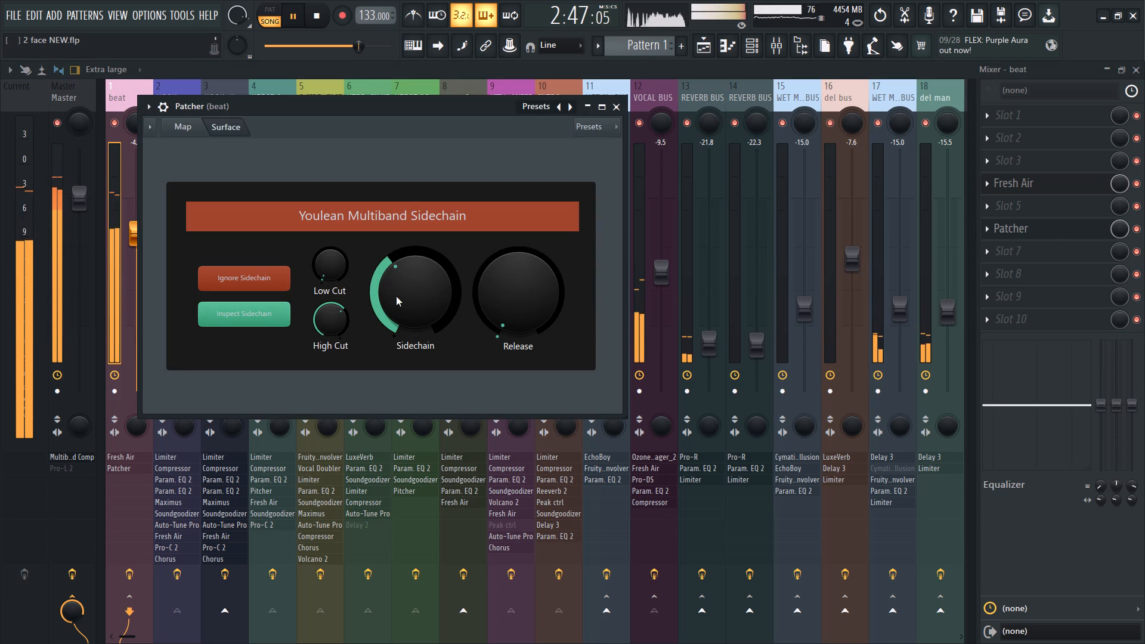
{"action": "left_click", "coordinate": [404, 301]}
{"action": "left_click", "coordinate": [404, 306]}
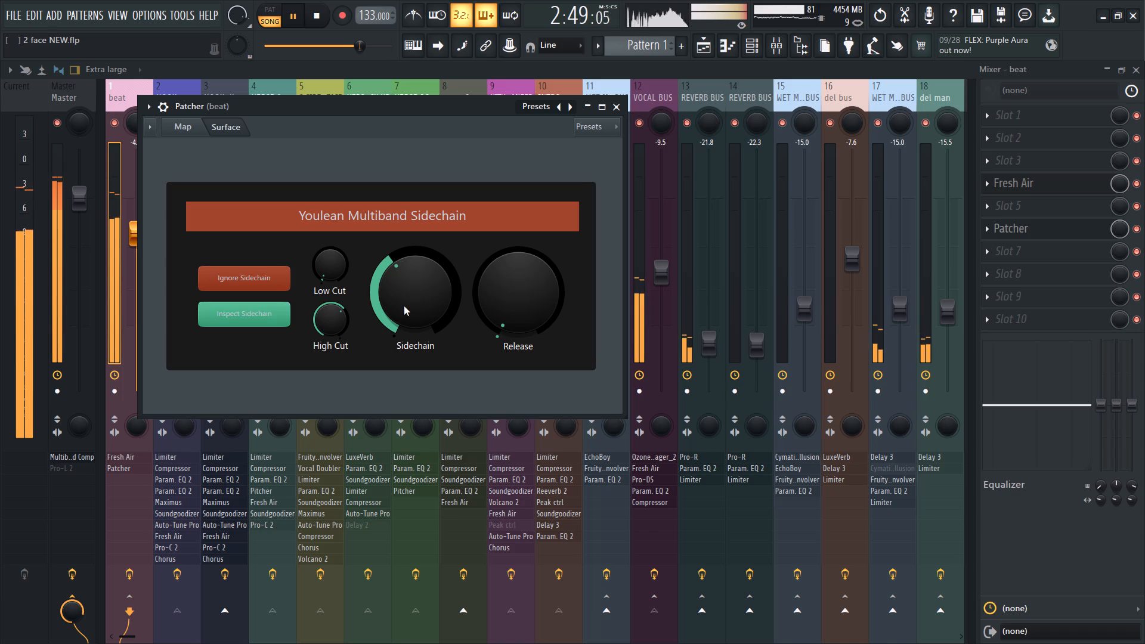
{"action": "left_click", "coordinate": [406, 301]}
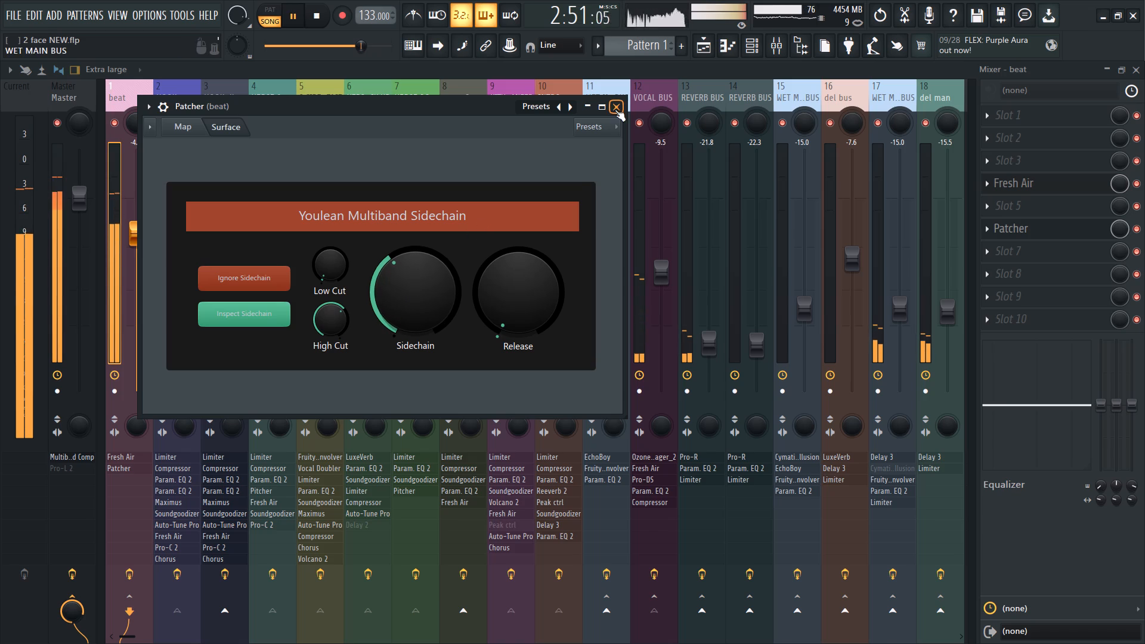
{"action": "left_click", "coordinate": [614, 110]}
Toggle the linear-phase option in the HOOK track's Maximus while replaying the hook, leaving it switched from its original state.
{"action": "left_click", "coordinate": [160, 94]}
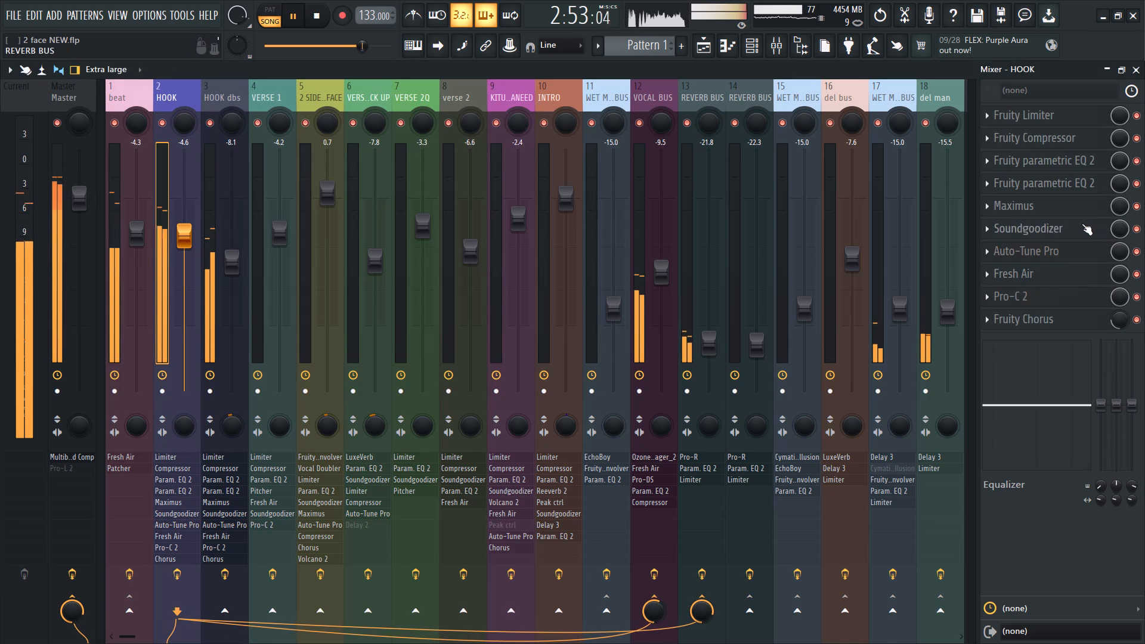
{"action": "left_click", "coordinate": [1064, 213]}
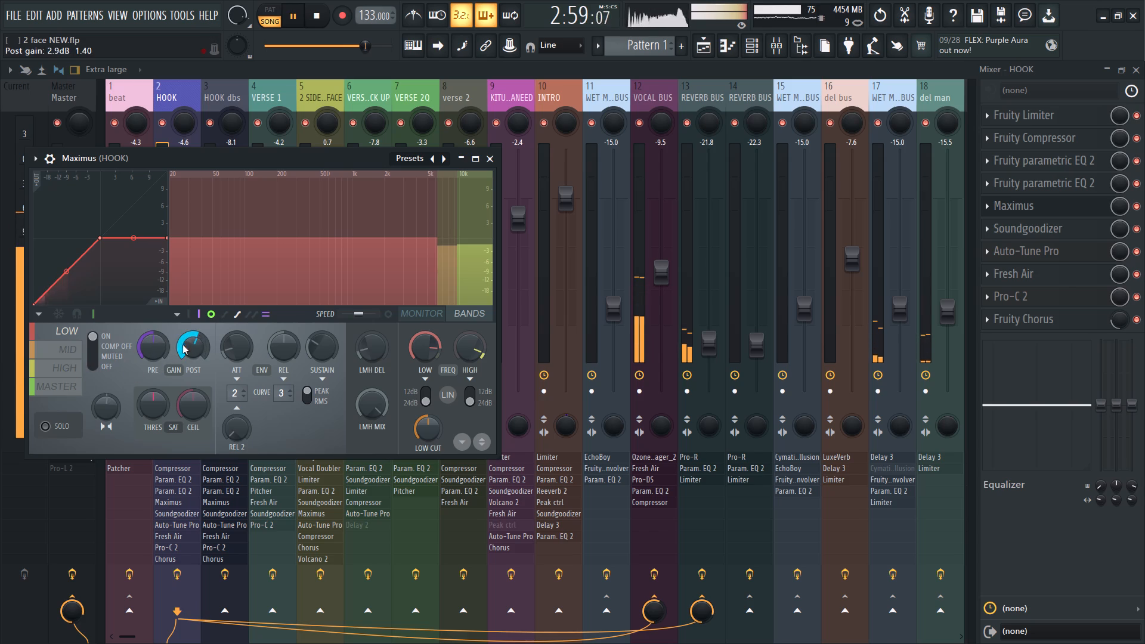
{"action": "left_click", "coordinate": [65, 389]}
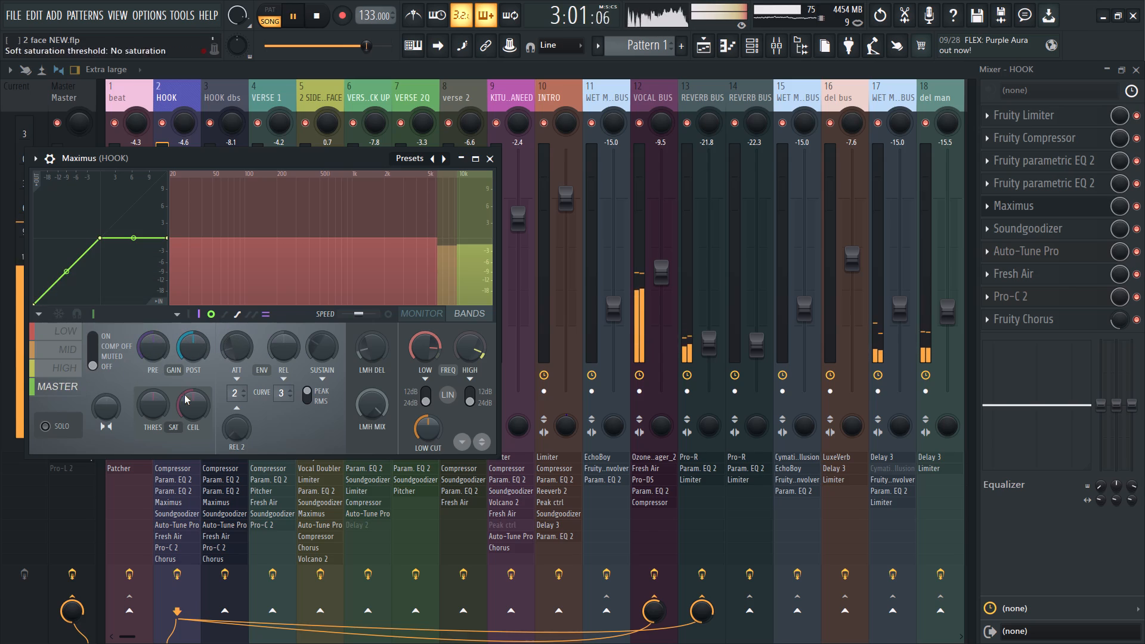
{"action": "left_click", "coordinate": [443, 397]}
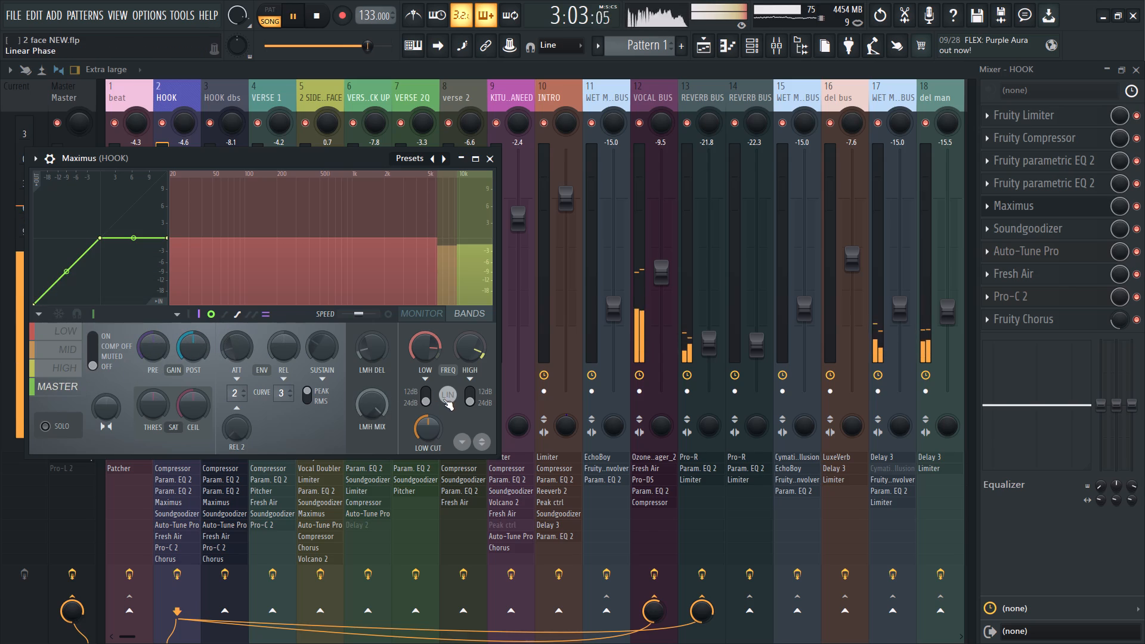
{"action": "left_click", "coordinate": [447, 397]}
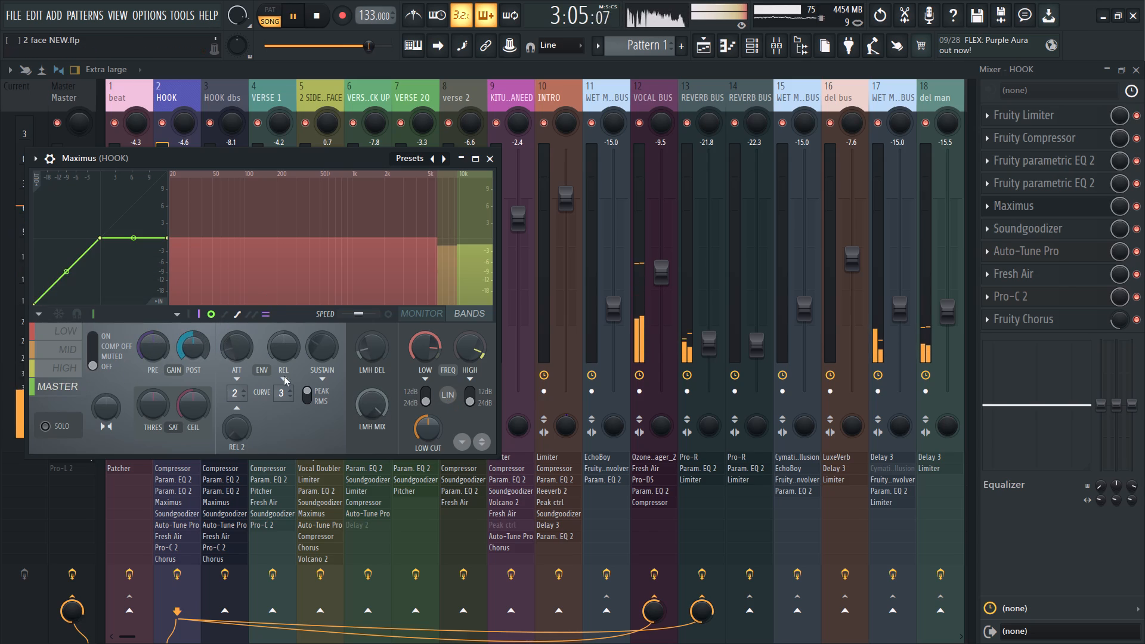
{"action": "left_click", "coordinate": [440, 397]}
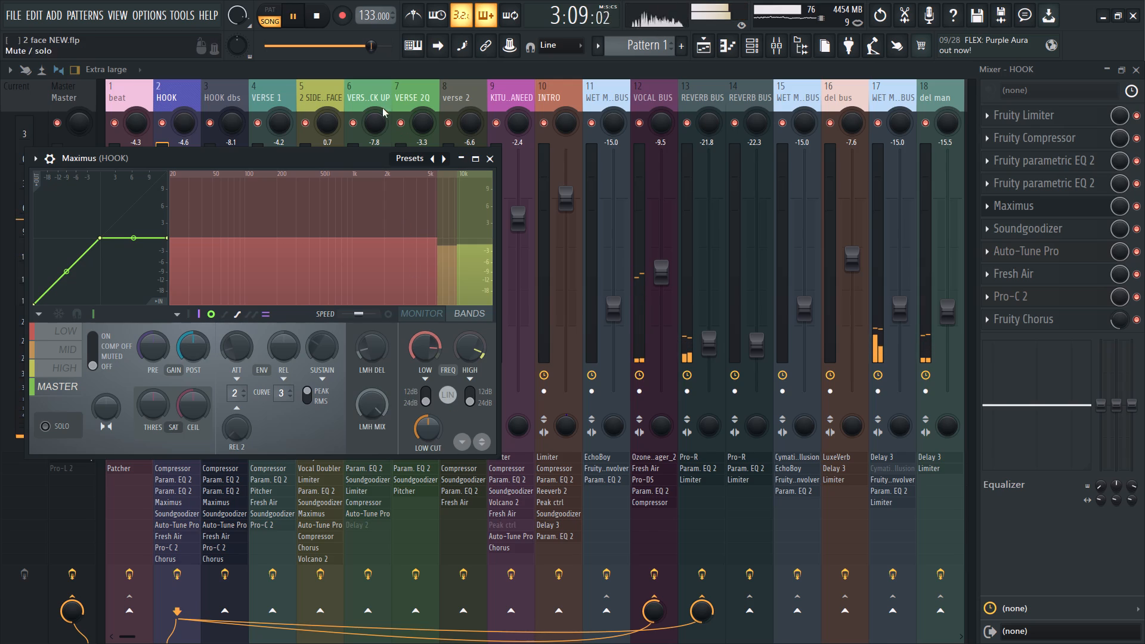
{"action": "left_click_drag", "start_coordinate": [370, 47], "coordinate": [353, 64]}
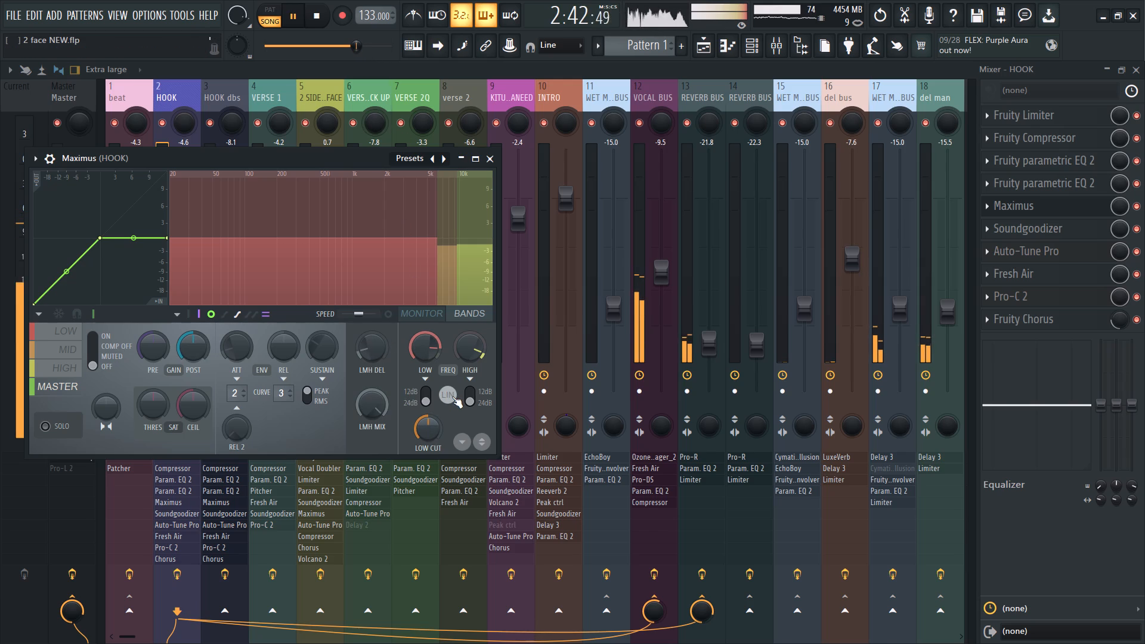
{"action": "left_click", "coordinate": [452, 397]}
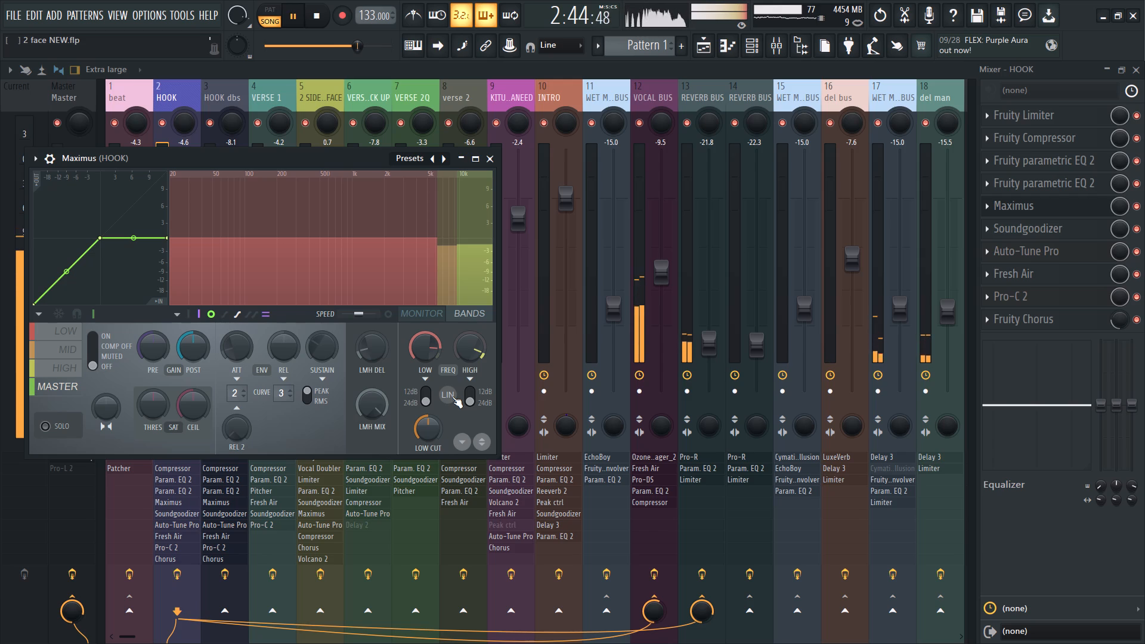
{"action": "left_click", "coordinate": [452, 397]}
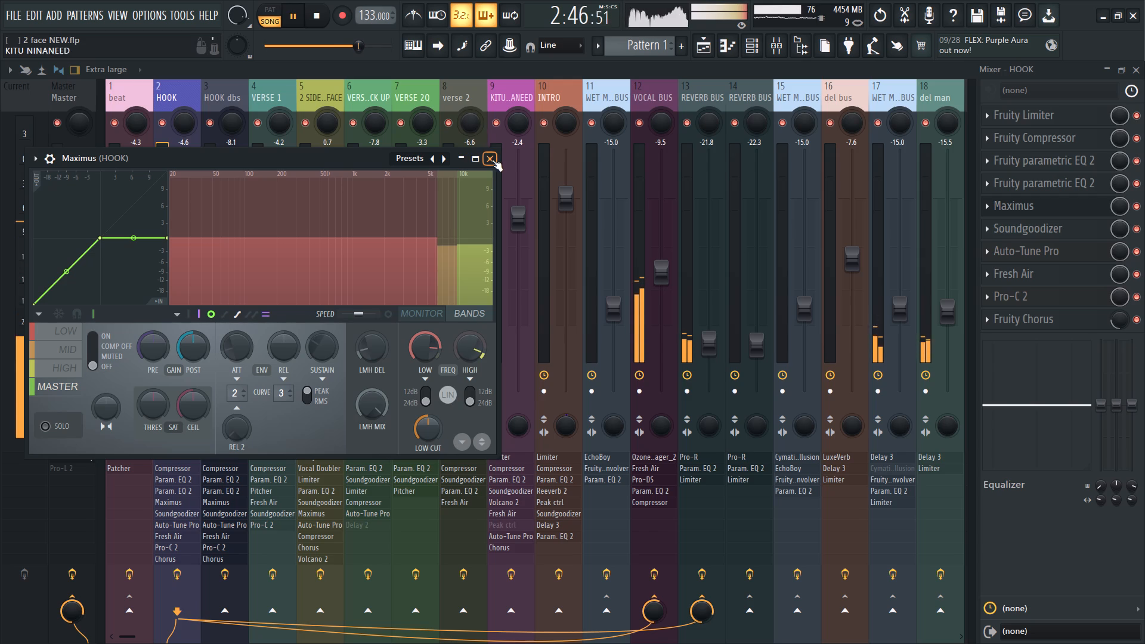
Review the low, mid and high band settings of the HOOK track's Maximus and close the plugin.
{"action": "left_click", "coordinate": [60, 330]}
{"action": "left_click", "coordinate": [66, 351]}
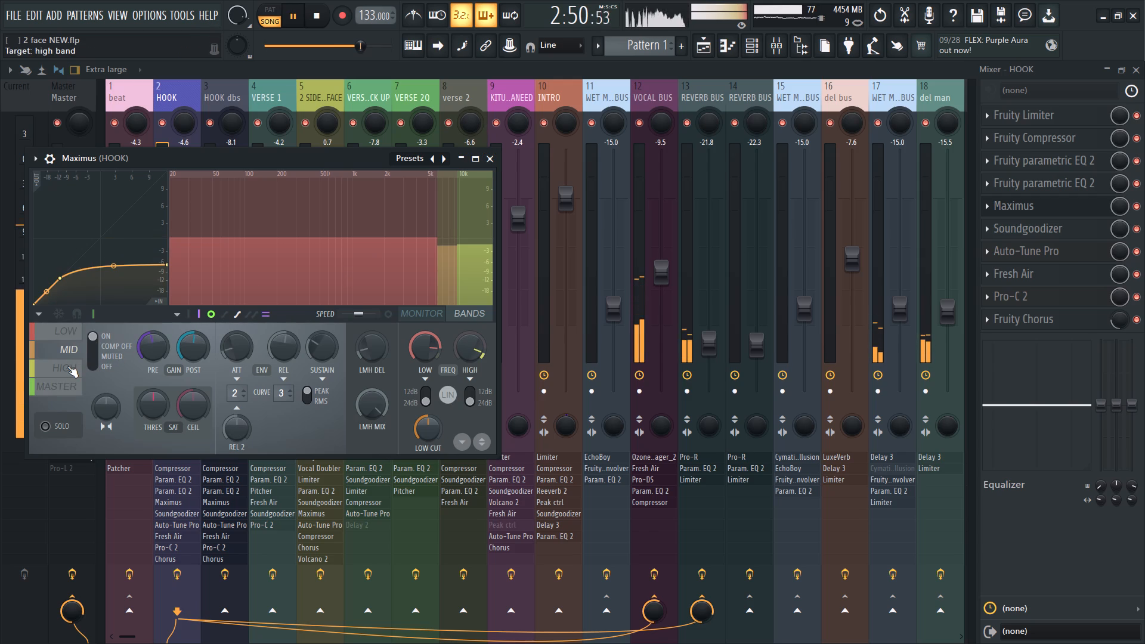
{"action": "left_click", "coordinate": [67, 366]}
{"action": "left_click", "coordinate": [67, 336]}
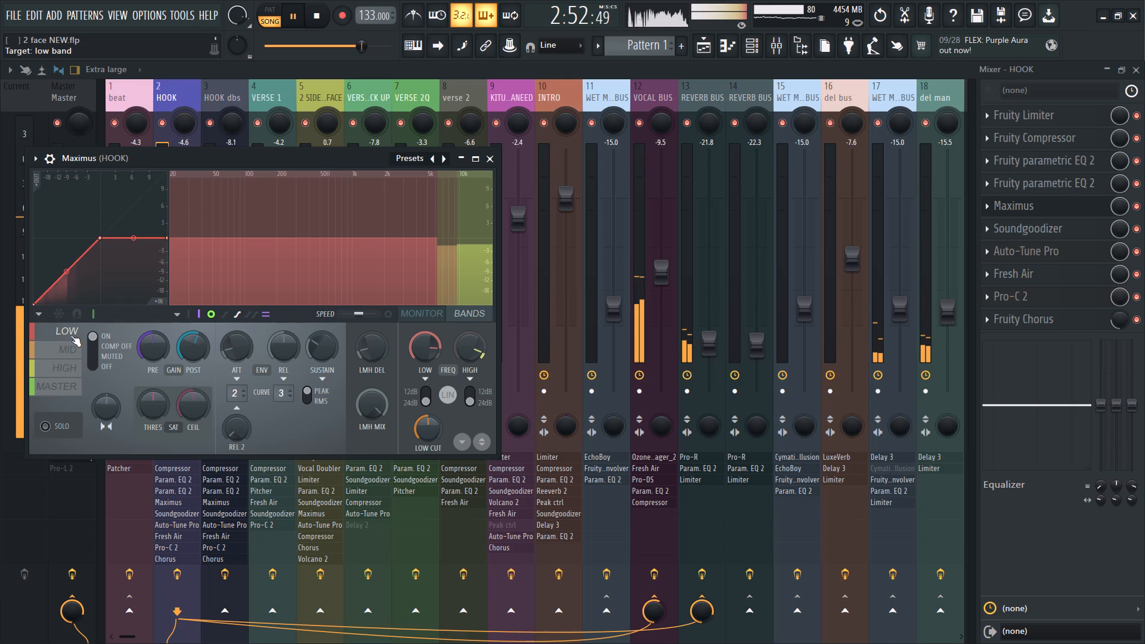
{"action": "left_click", "coordinate": [489, 159]}
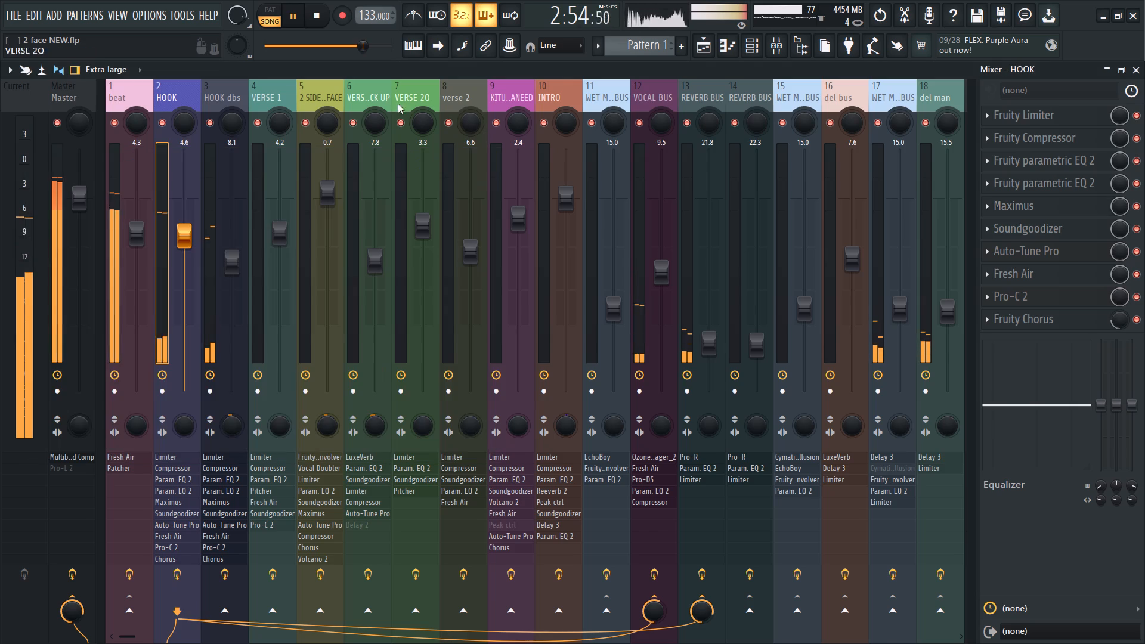
Fine-tune the Sidechain amount in the beat track's Patcher multiband sidechain while the hook plays, and close the plugin.
{"action": "left_click", "coordinate": [228, 97]}
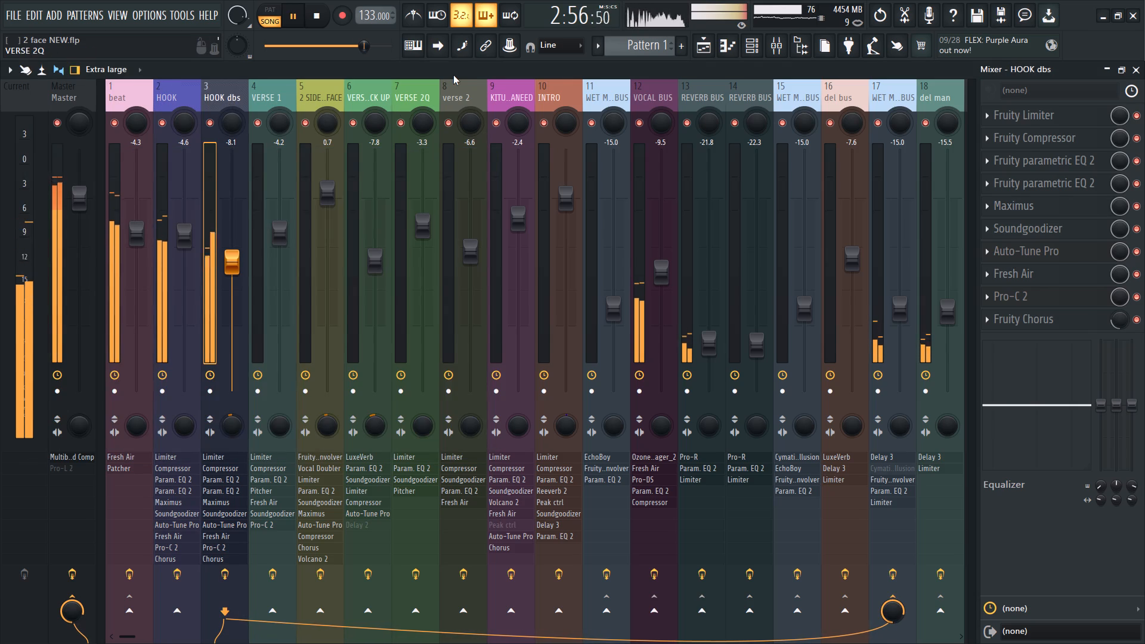
{"action": "left_click", "coordinate": [134, 101]}
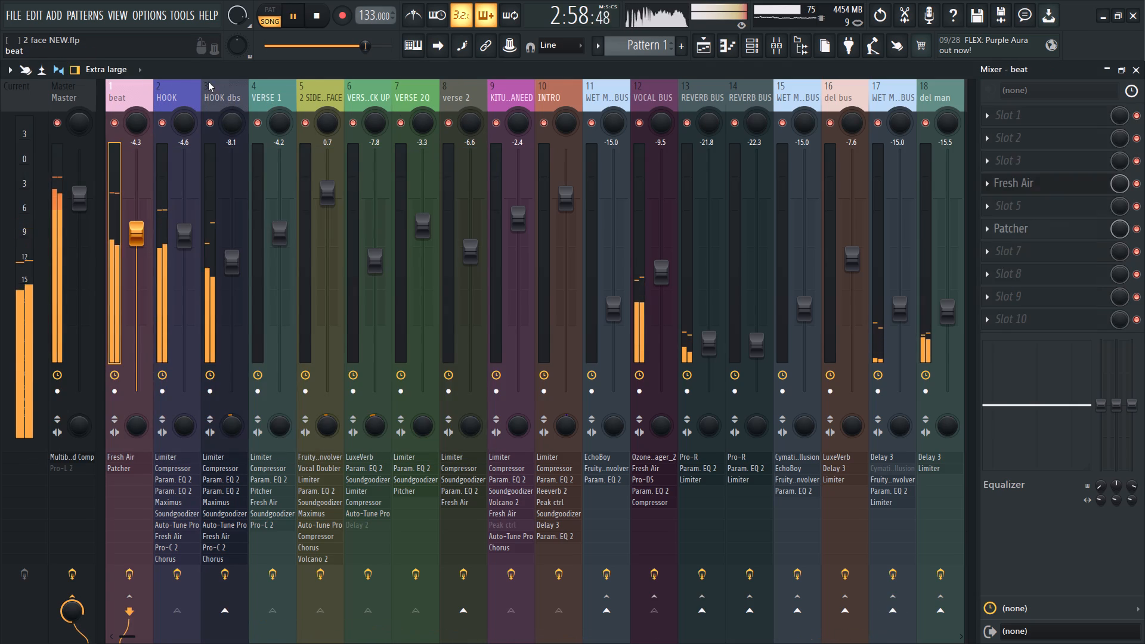
{"action": "left_click", "coordinate": [1059, 224]}
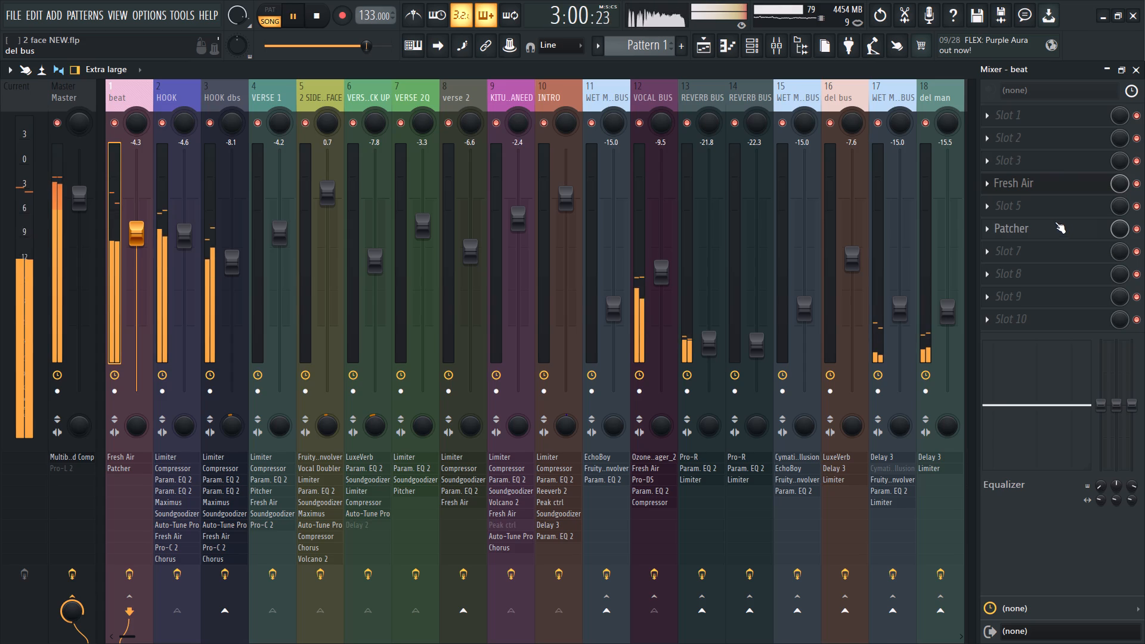
{"action": "left_click_drag", "start_coordinate": [401, 287], "coordinate": [403, 283]}
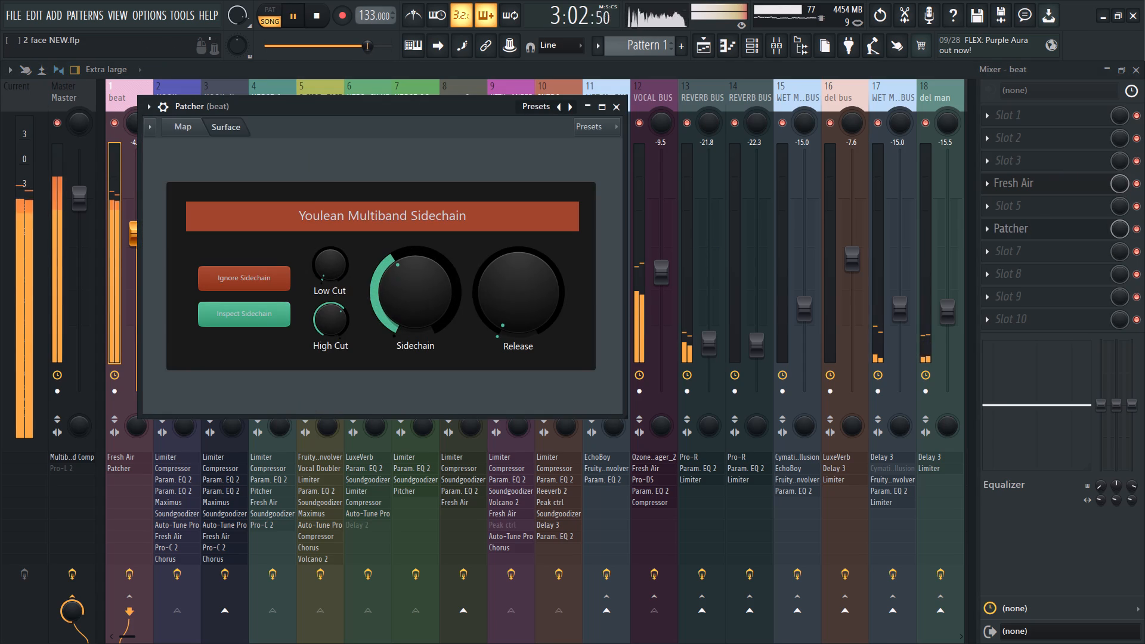
{"action": "left_click_drag", "start_coordinate": [403, 283], "coordinate": [403, 281]}
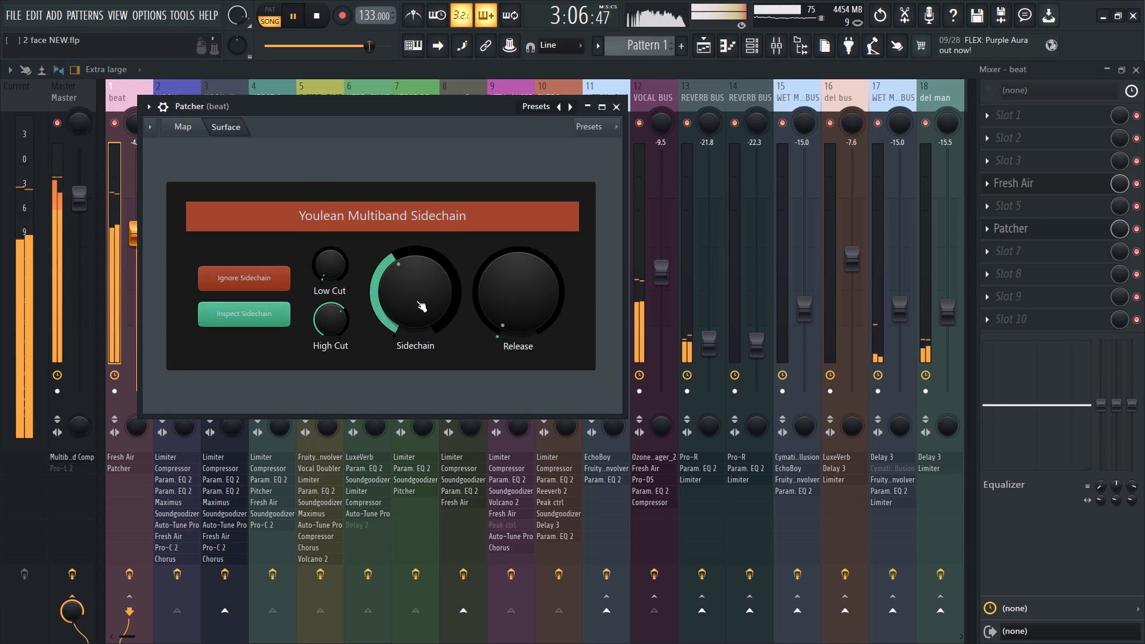
{"action": "left_click", "coordinate": [416, 301]}
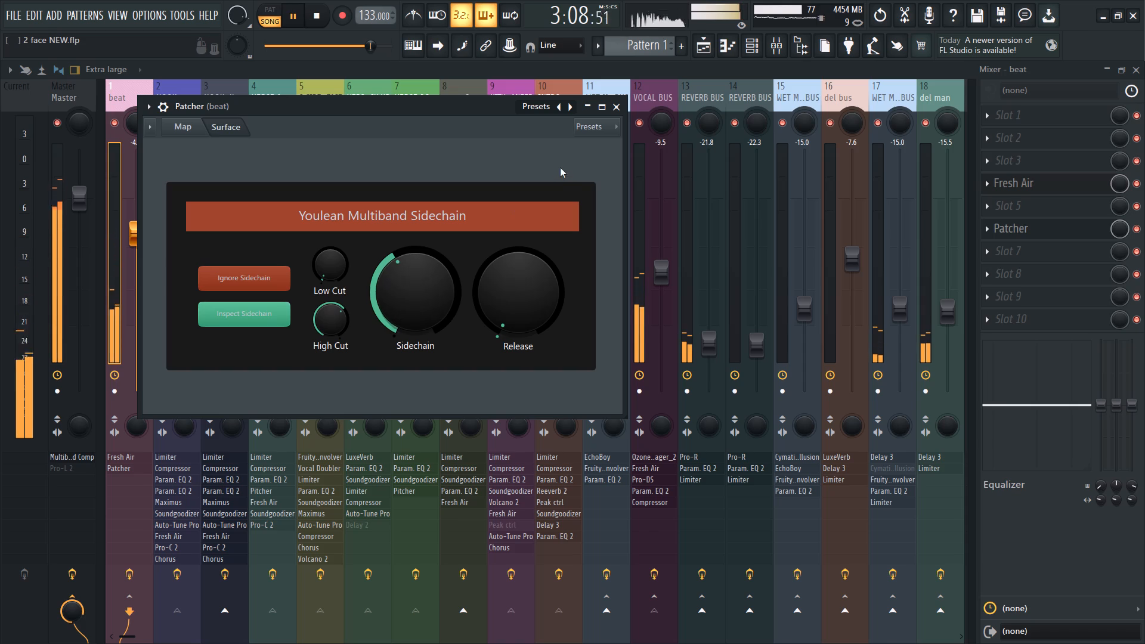
{"action": "left_click", "coordinate": [616, 105]}
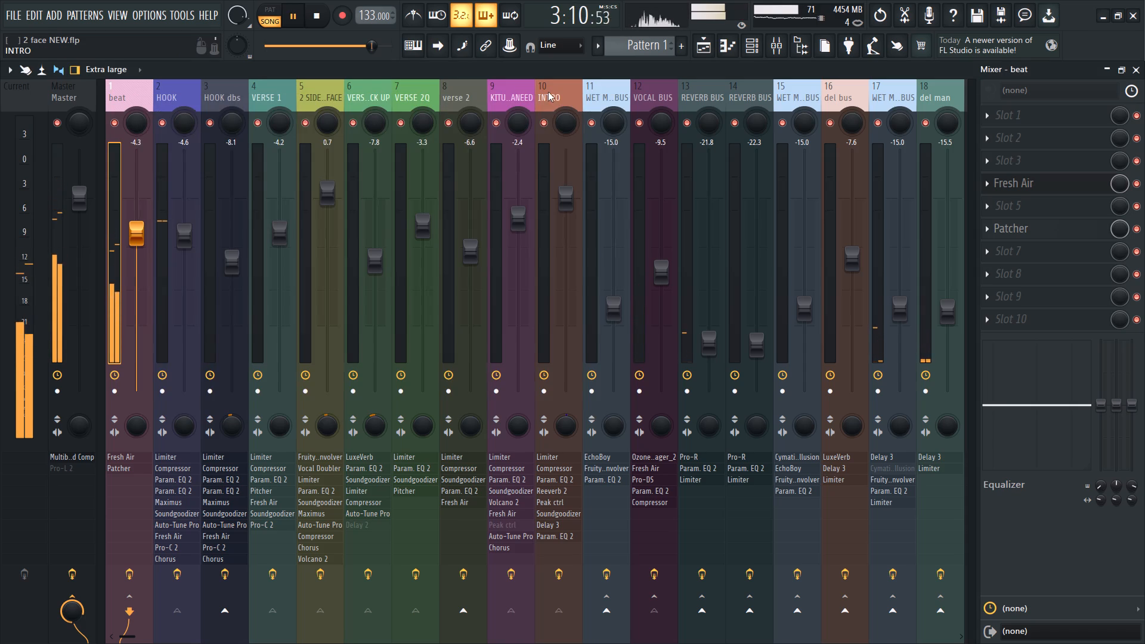
Replay the song from the start and check the playlist's beat, hook and vocal clips through the first hook.
{"action": "scroll", "coordinate": [548, 92], "scroll_direction": "down", "scroll_amount": 2}
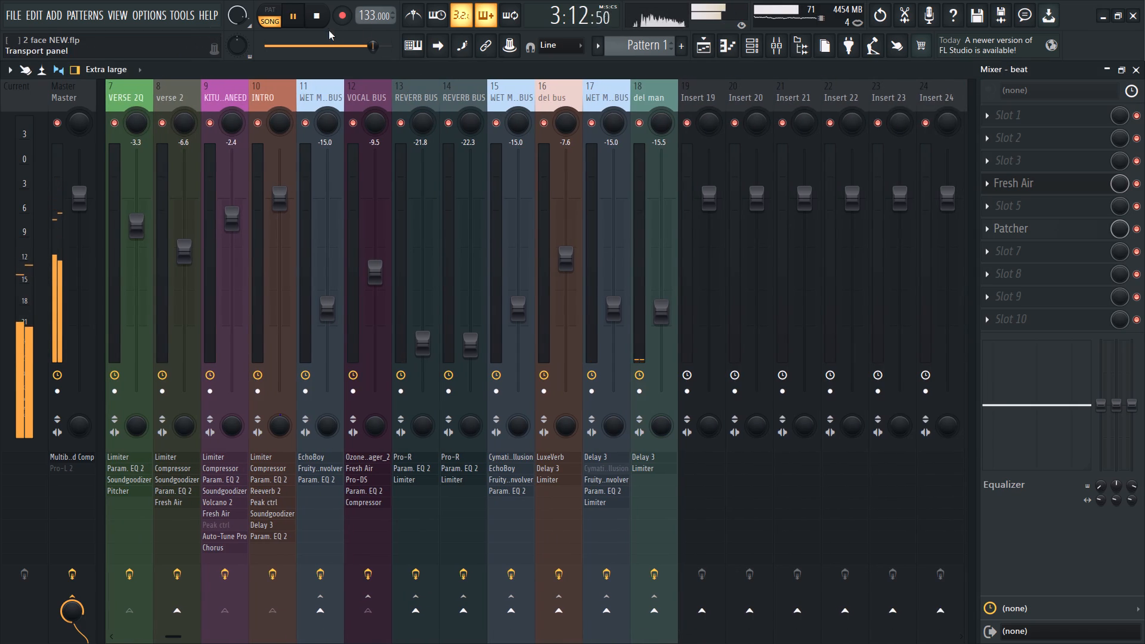
{"action": "double_click", "coordinate": [321, 24]}
{"action": "left_click", "coordinate": [298, 17]}
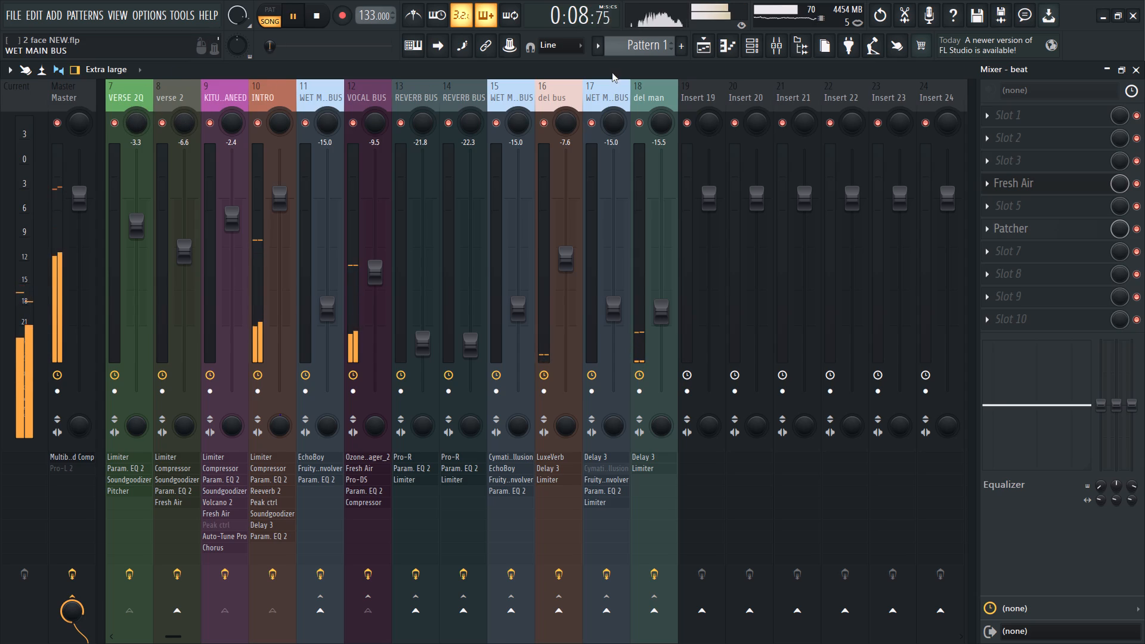
{"action": "left_click", "coordinate": [696, 44]}
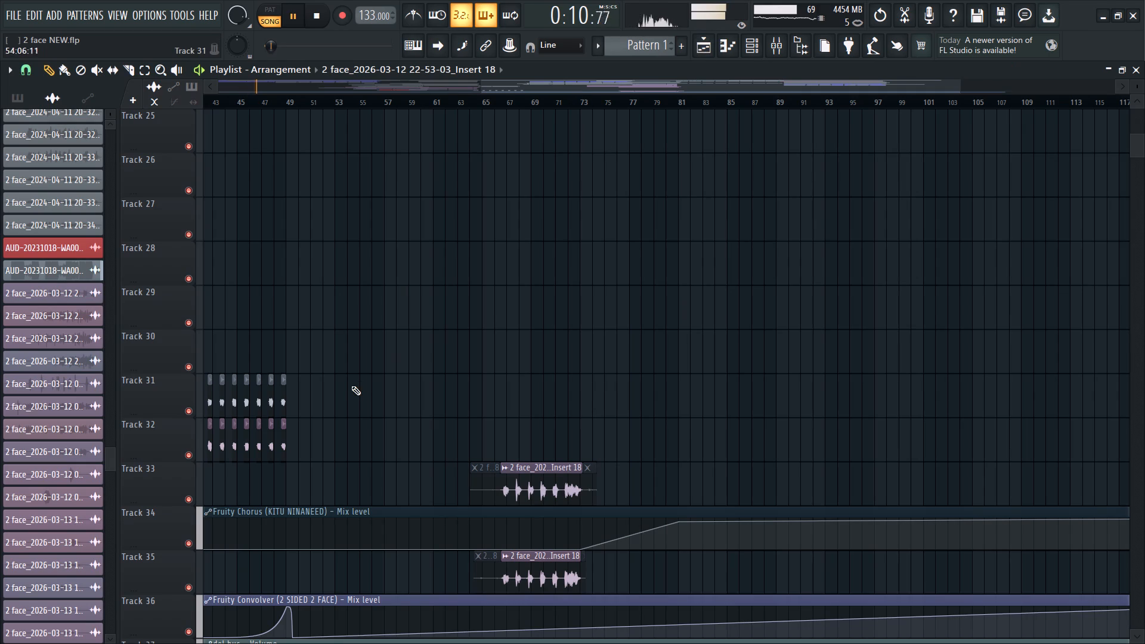
{"action": "scroll", "coordinate": [364, 377], "scroll_direction": "down", "scroll_amount": 5, "text": "ctrl"}
{"action": "scroll", "coordinate": [318, 370], "scroll_direction": "up", "scroll_amount": 11}
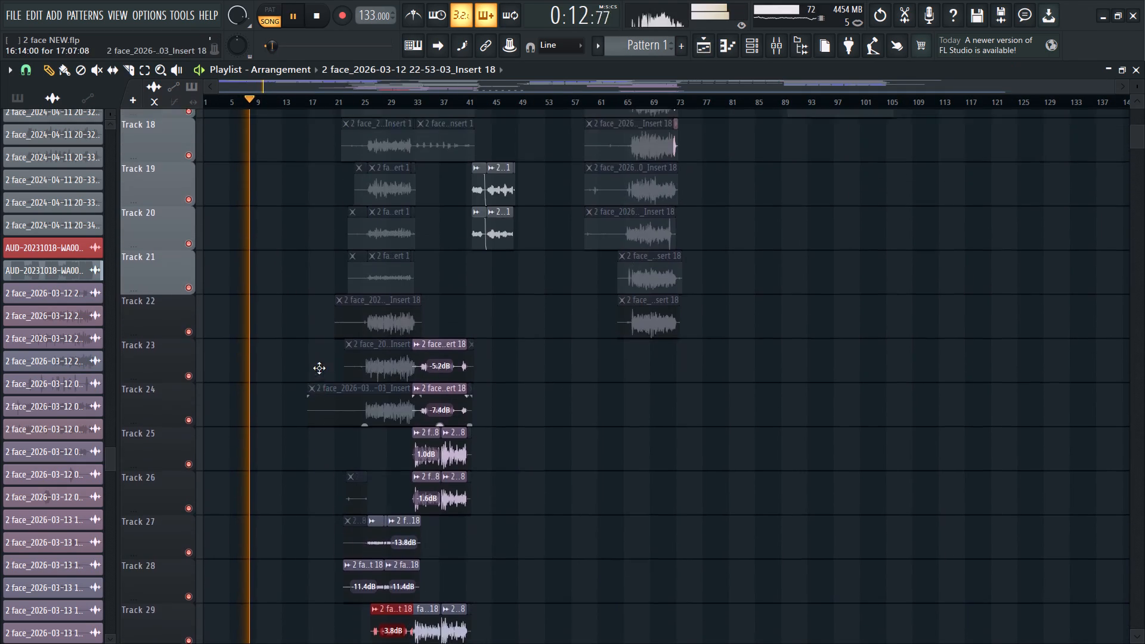
{"action": "scroll", "coordinate": [319, 368], "scroll_direction": "up", "scroll_amount": 14}
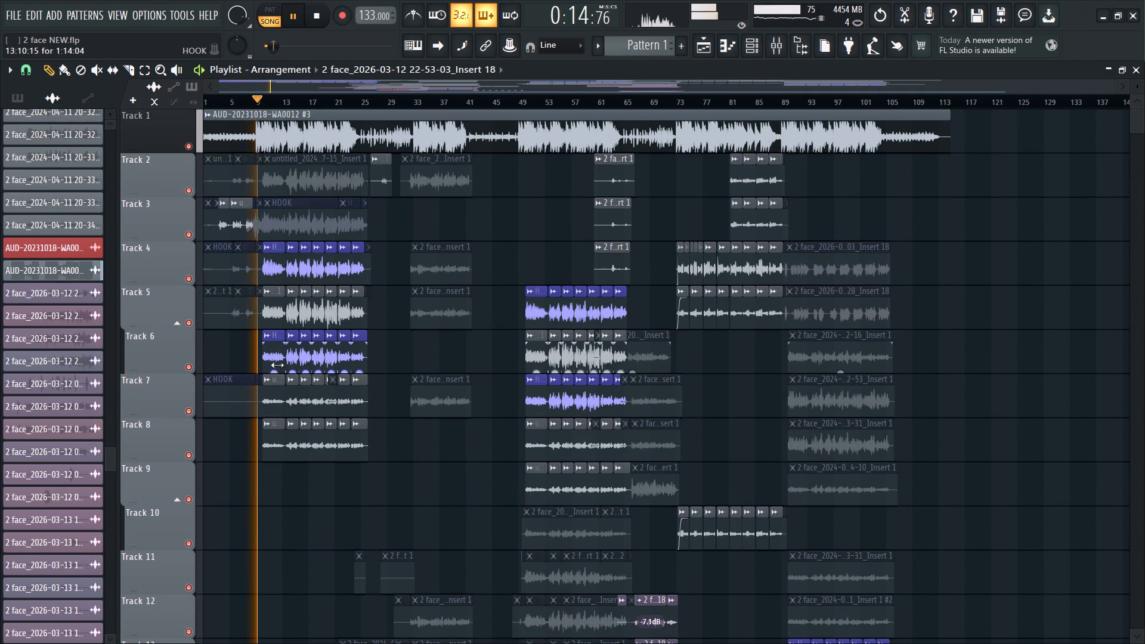
{"action": "scroll", "coordinate": [262, 364], "scroll_direction": "up", "scroll_amount": 6, "text": "ctrl"}
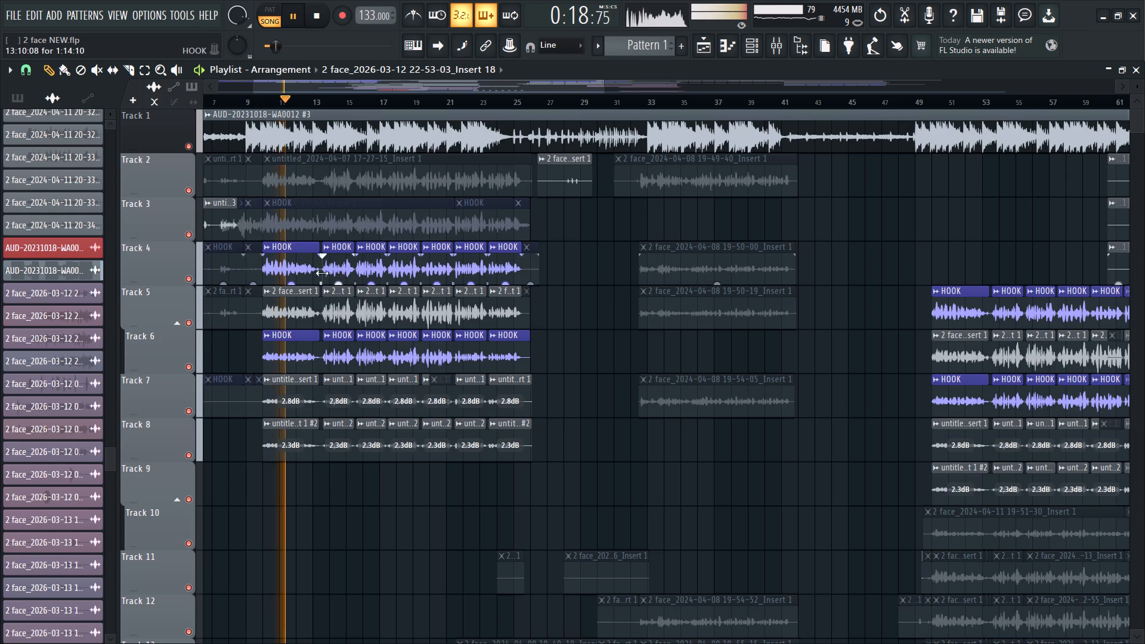
{"action": "scroll", "coordinate": [381, 286], "scroll_direction": "up", "scroll_amount": 4, "text": "ctrl"}
{"action": "scroll", "coordinate": [368, 294], "scroll_direction": "down", "scroll_amount": 5}
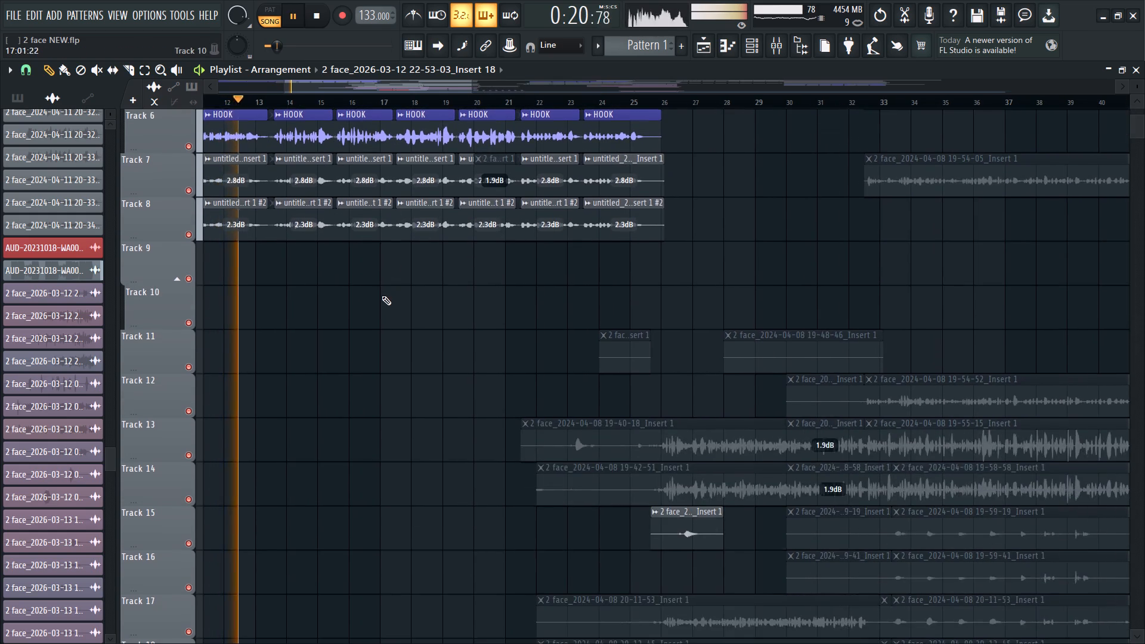
{"action": "scroll", "coordinate": [382, 296], "scroll_direction": "down", "scroll_amount": 5, "text": "ctrl"}
{"action": "scroll", "coordinate": [461, 302], "scroll_direction": "down", "scroll_amount": 4}
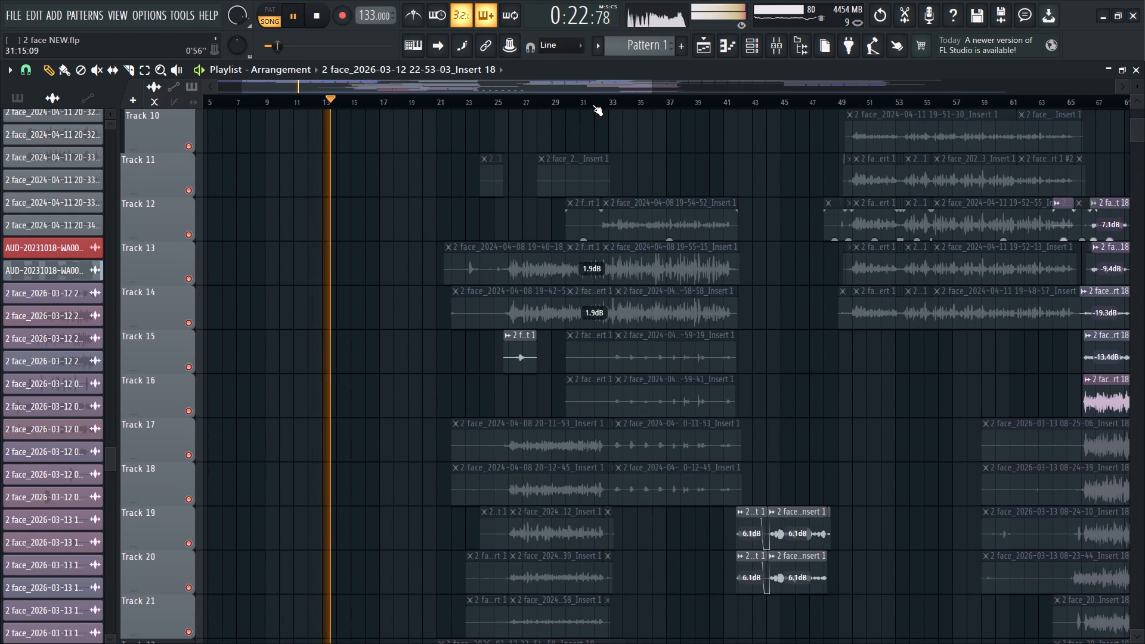
Play the song from about bar 32 and examine the vocal clips on Tracks 22 to 32 of the playlist.
{"action": "left_click", "coordinate": [592, 104]}
{"action": "scroll", "coordinate": [581, 193], "scroll_direction": "down", "scroll_amount": 6}
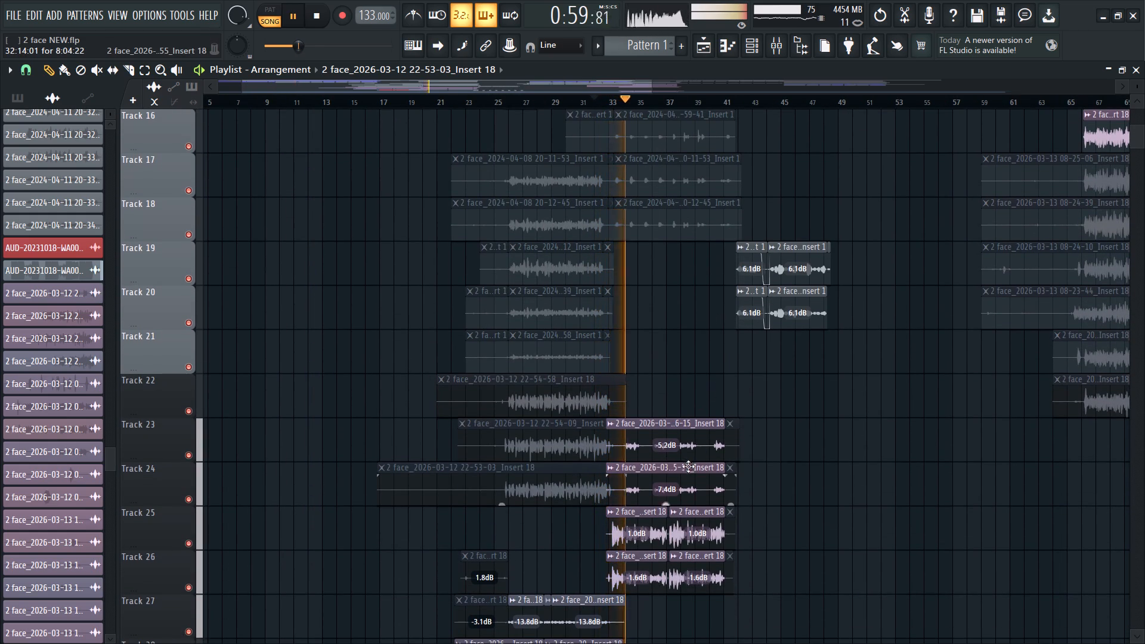
{"action": "scroll", "coordinate": [688, 466], "scroll_direction": "down", "scroll_amount": 2}
{"action": "scroll", "coordinate": [672, 481], "scroll_direction": "up", "scroll_amount": 5, "text": "ctrl"}
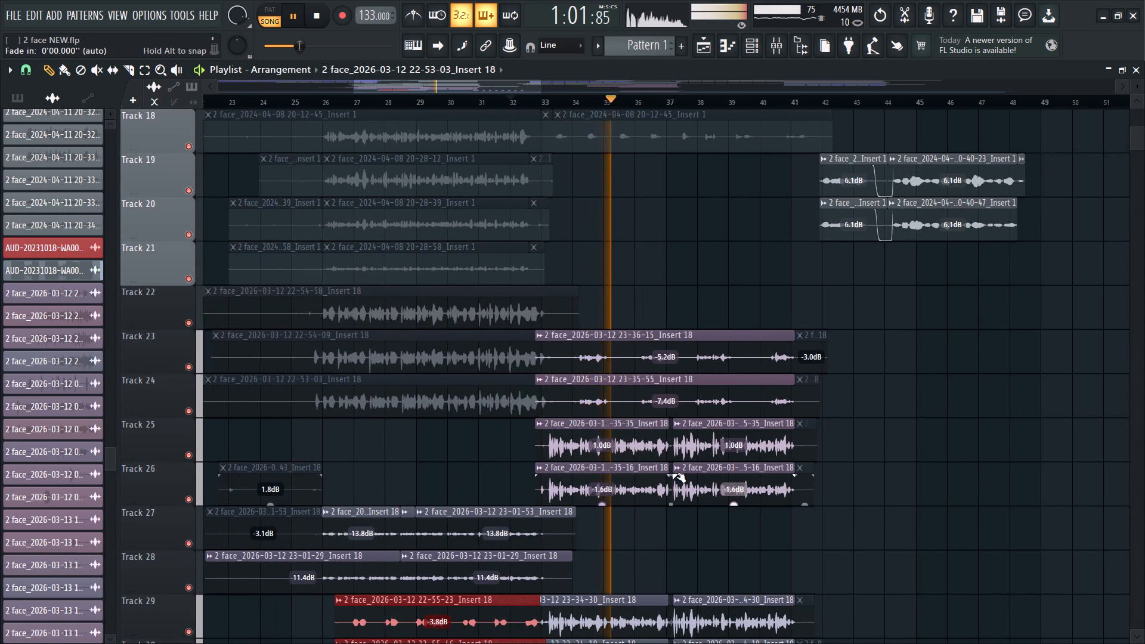
{"action": "scroll", "coordinate": [679, 476], "scroll_direction": "down", "scroll_amount": 3}
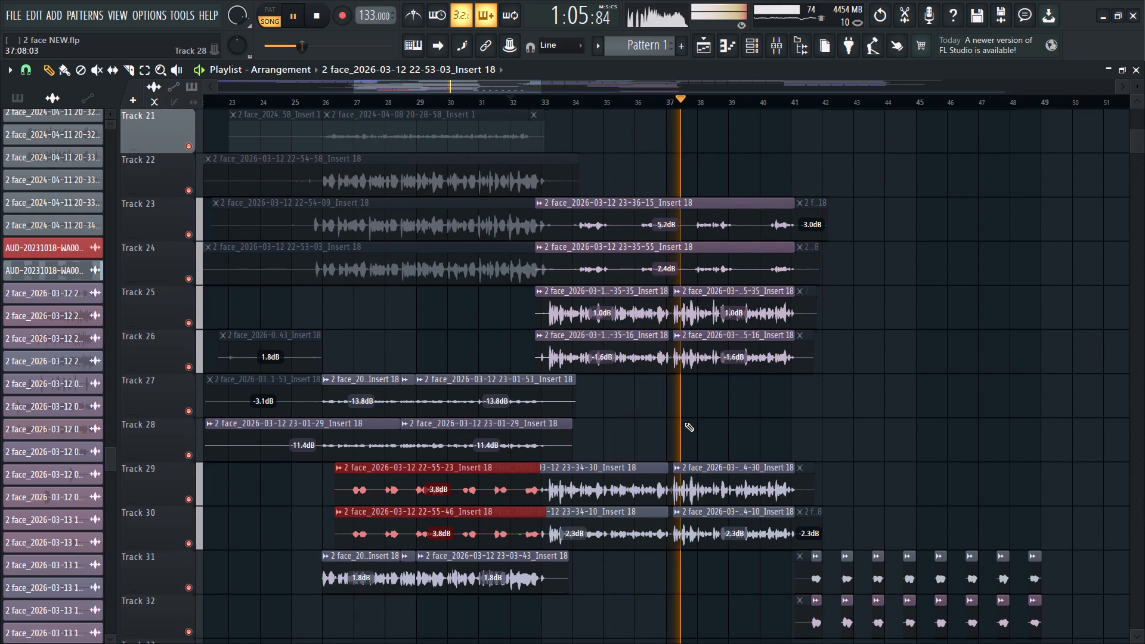
{"action": "scroll", "coordinate": [688, 431], "scroll_direction": "down", "scroll_amount": 1}
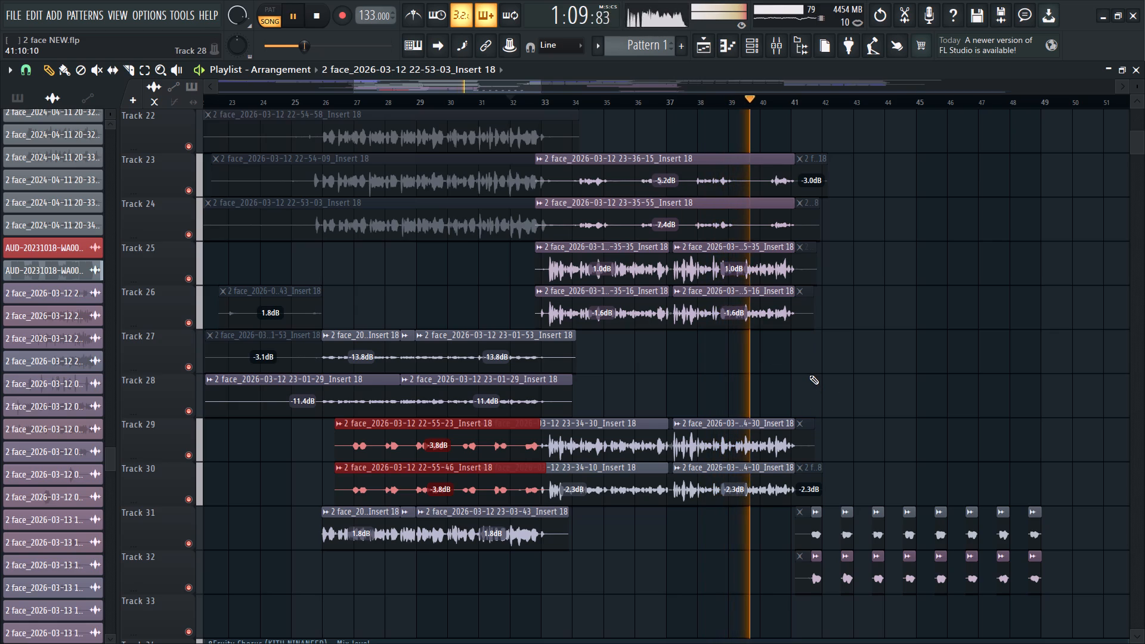
Start an MP3 export of the song into the 2 (TWO) FACE folder, named "2 face NEW_MASTER CHECK".
{"action": "key", "text": "ctrl+shift+r"}
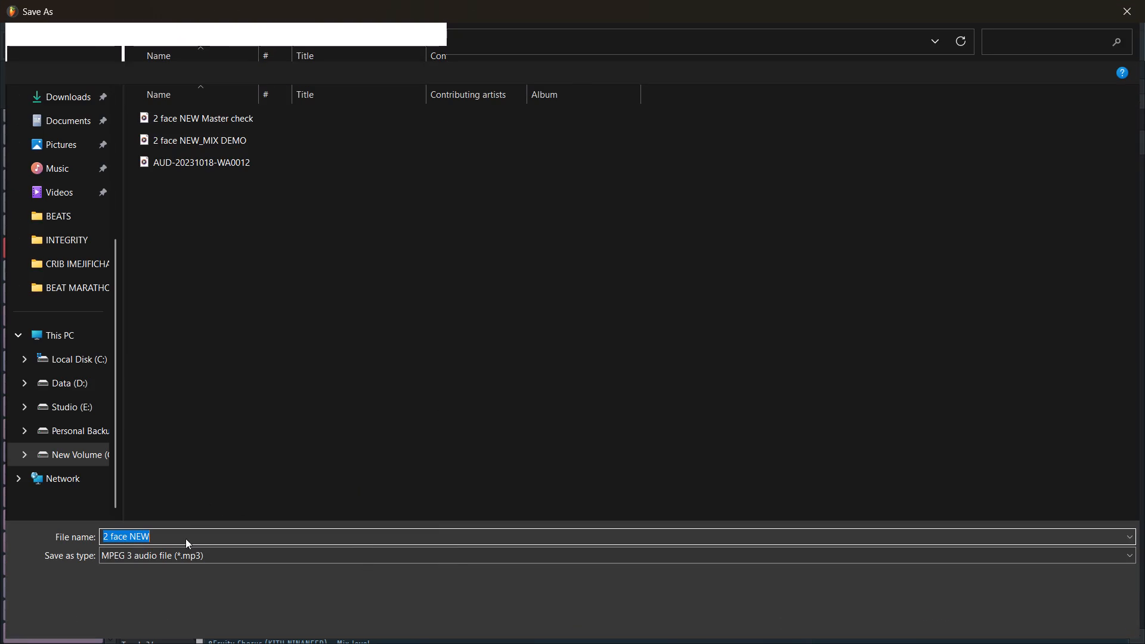
{"action": "left_click", "coordinate": [191, 558]}
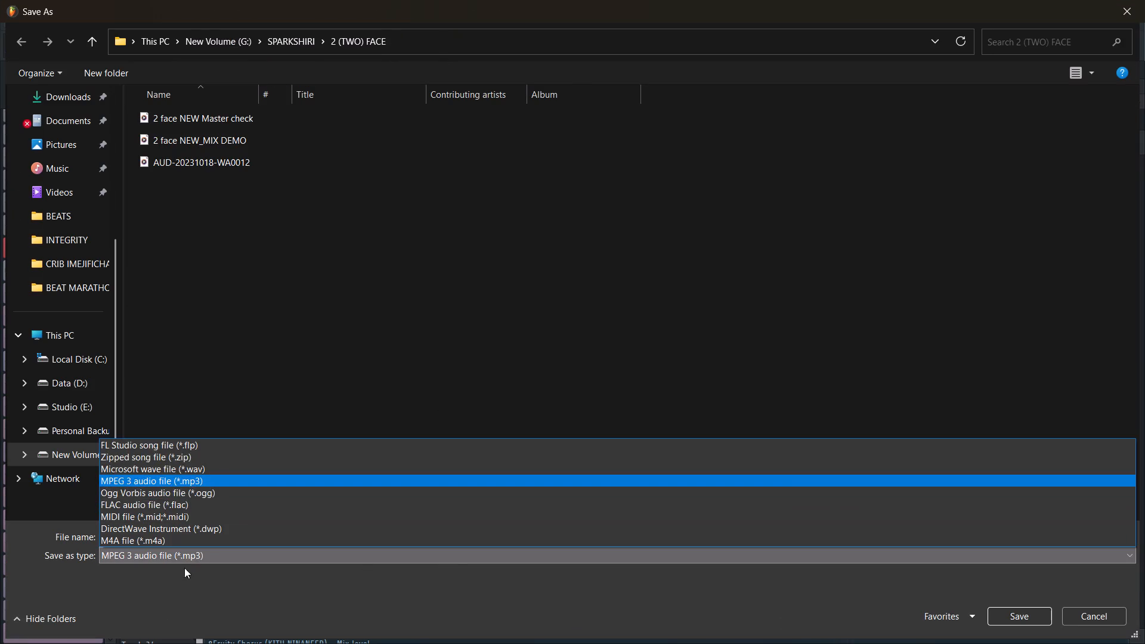
{"action": "left_click", "coordinate": [181, 584]}
{"action": "left_click", "coordinate": [167, 543]}
{"action": "left_click", "coordinate": [166, 539]}
{"action": "left_click", "coordinate": [170, 537]}
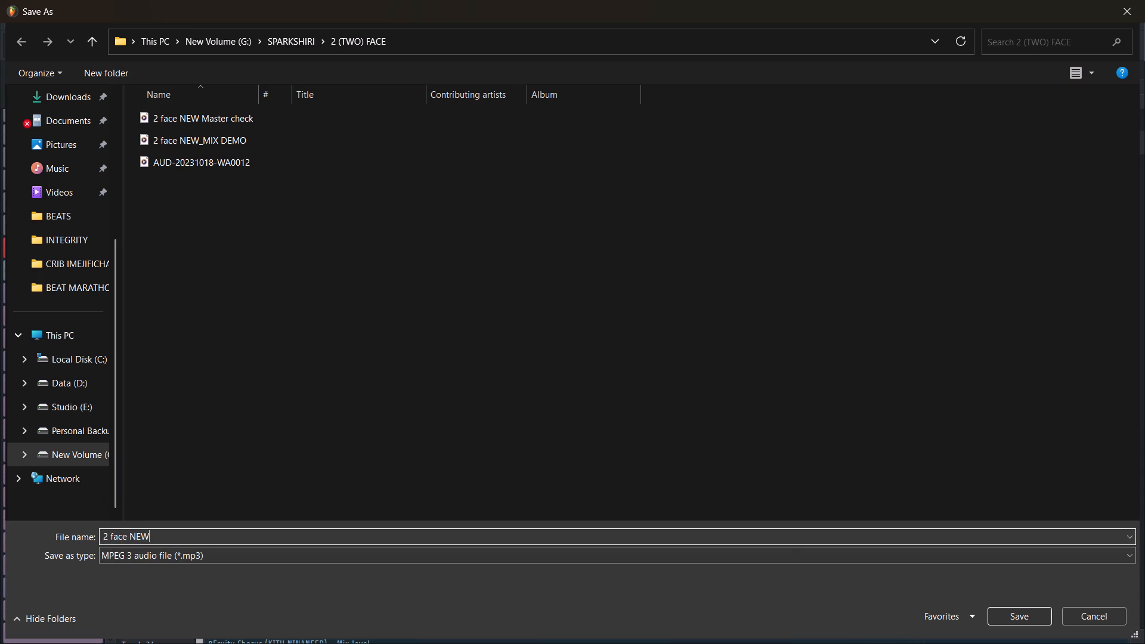
{"action": "key", "text": "shift+underscore"}
{"action": "type", "text": "mas"}
{"action": "key", "text": "BackSpace"}
{"action": "key", "text": "BackSpace"}
{"action": "key", "text": "BackSpace"}
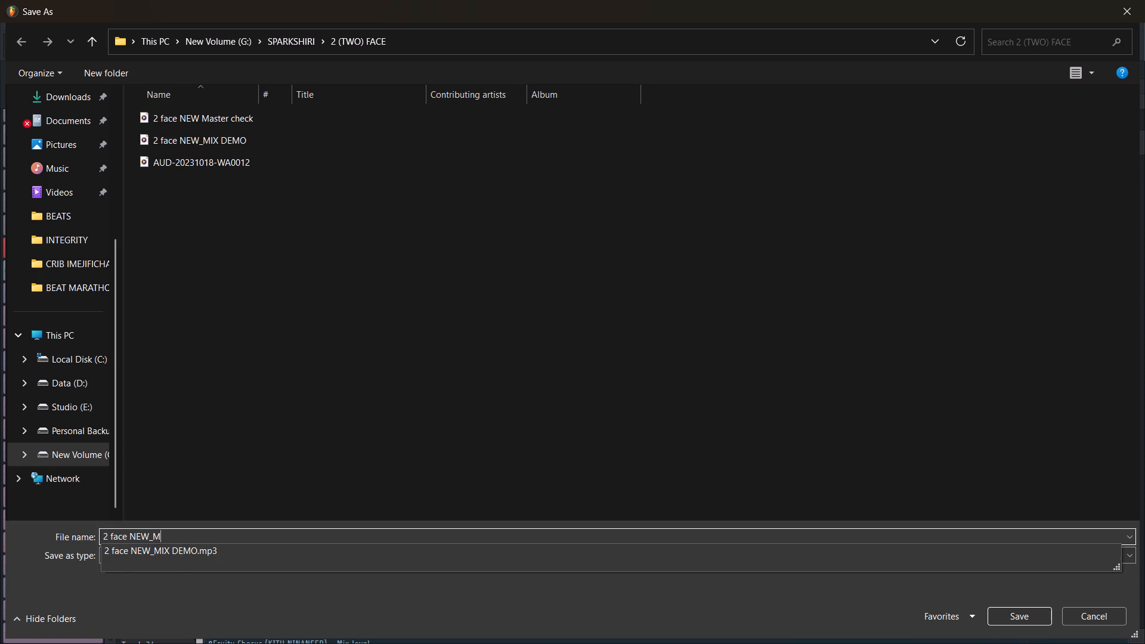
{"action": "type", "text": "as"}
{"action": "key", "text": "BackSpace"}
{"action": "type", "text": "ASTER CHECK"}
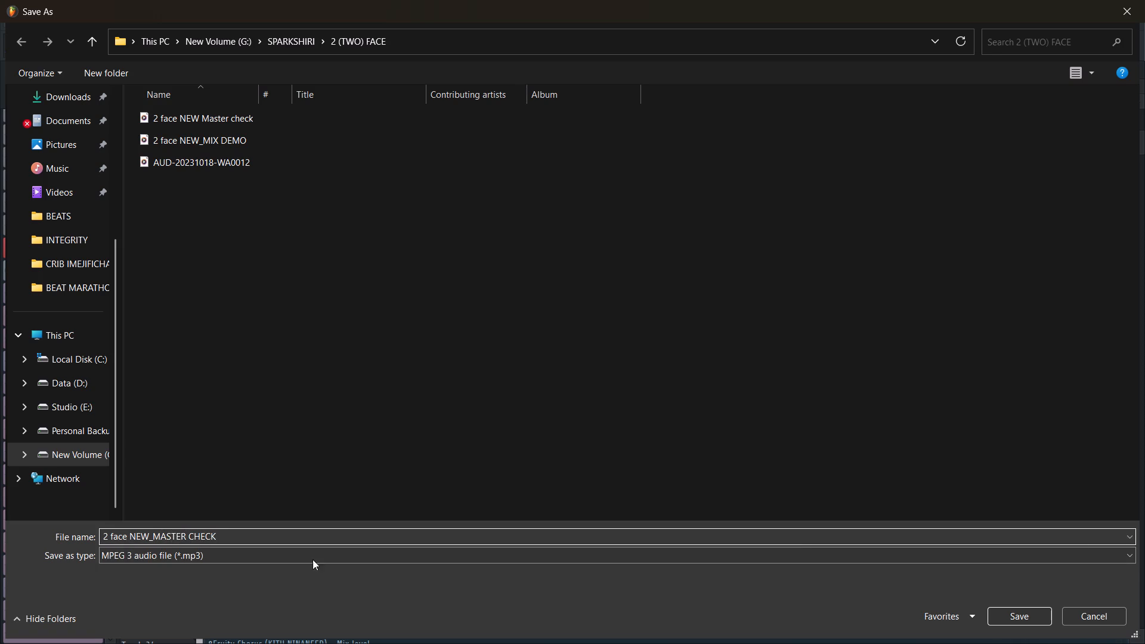
Save the export under the entered name and render the full song as a 192 kbps MP3.
{"action": "left_click", "coordinate": [1025, 617]}
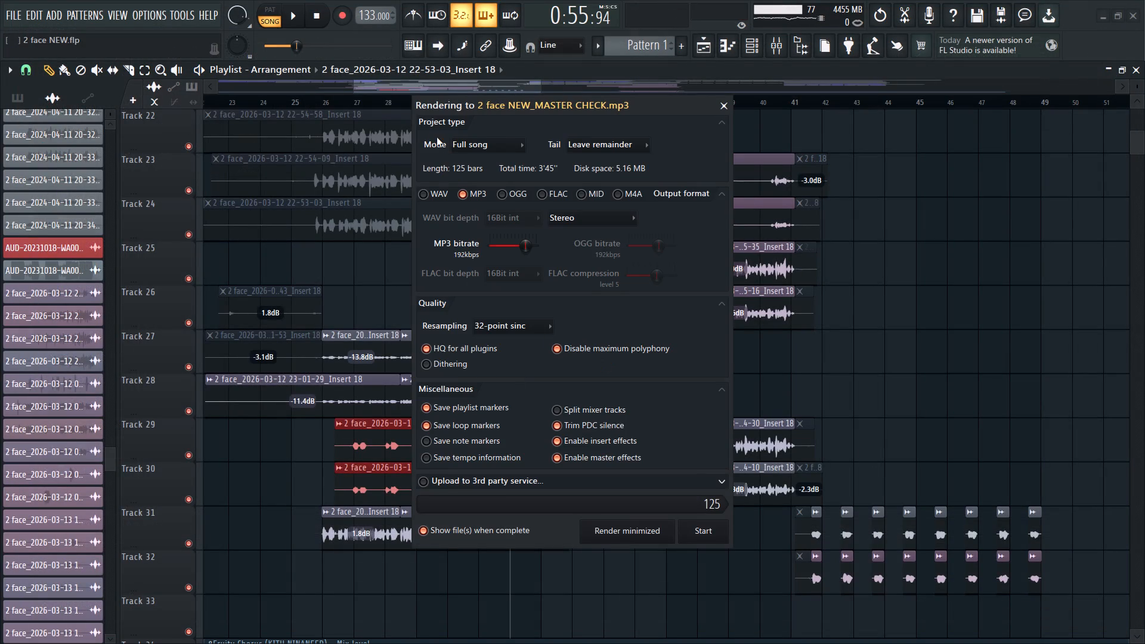
{"action": "left_click", "coordinate": [708, 537]}
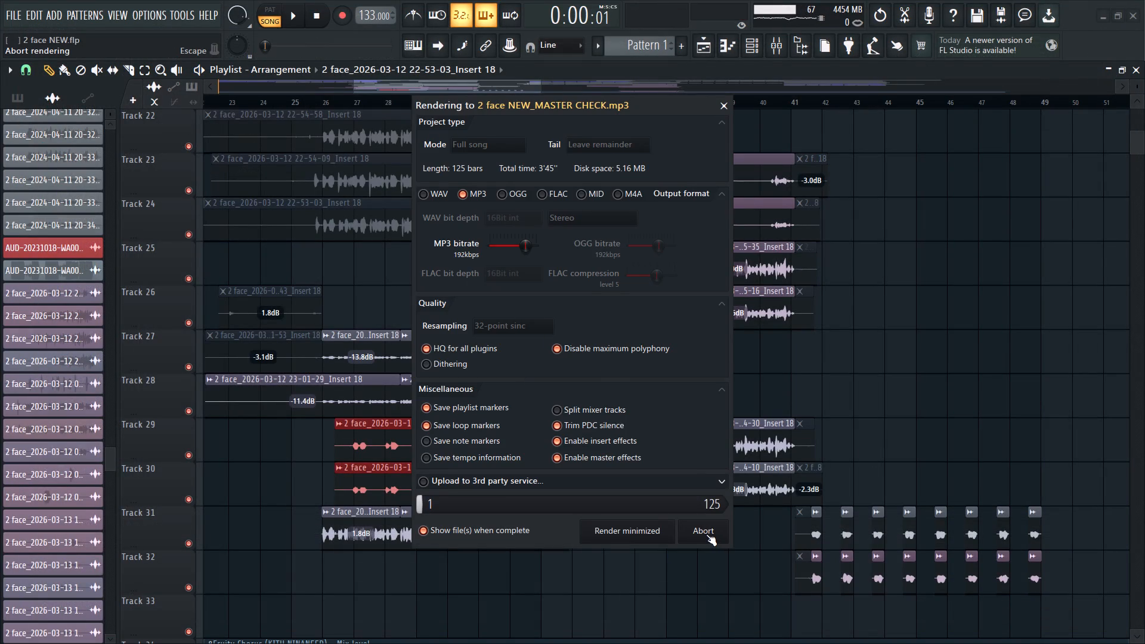
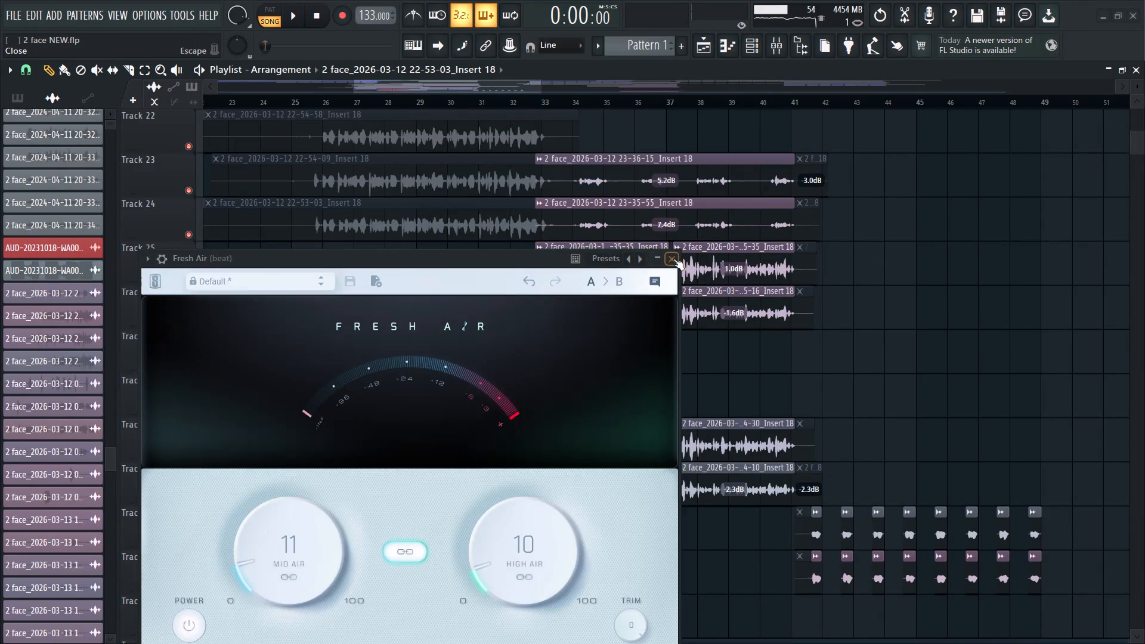
Close the beat track's Fresh Air plugin and minimize FL Studio to reveal the 2 (TWO) FACE folder in File Explorer.
{"action": "left_click", "coordinate": [673, 259]}
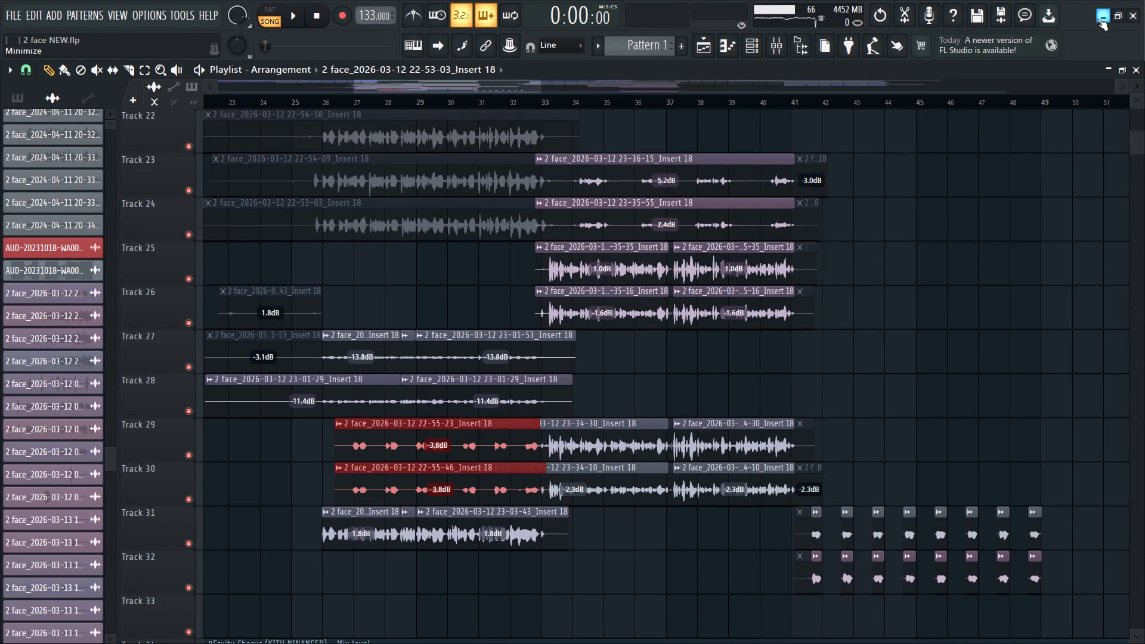
{"action": "left_click", "coordinate": [1097, 19]}
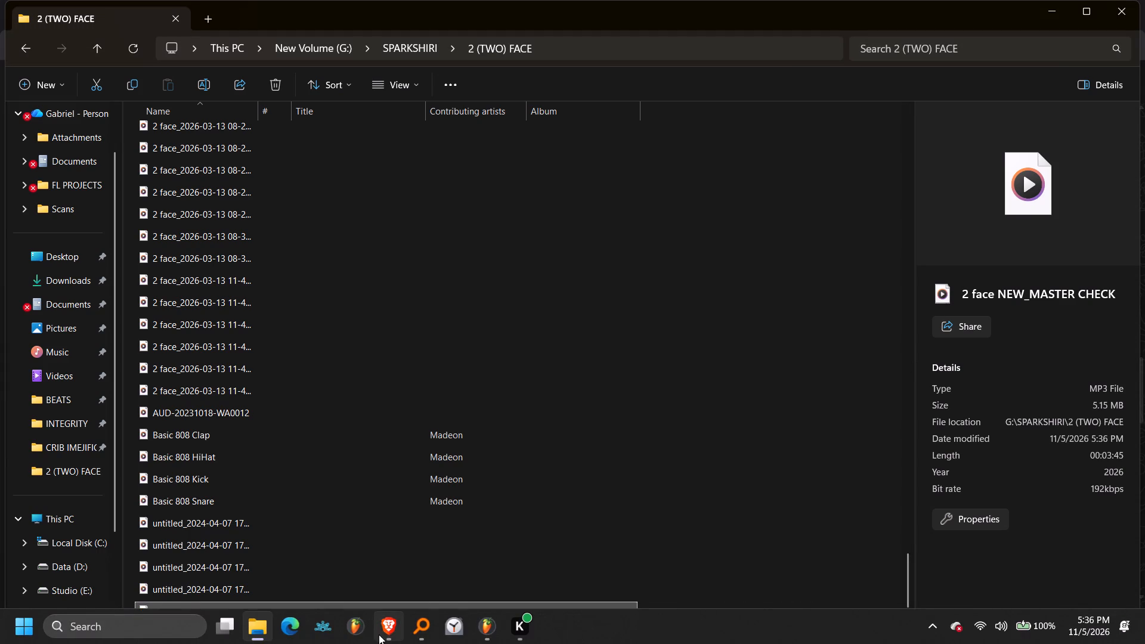